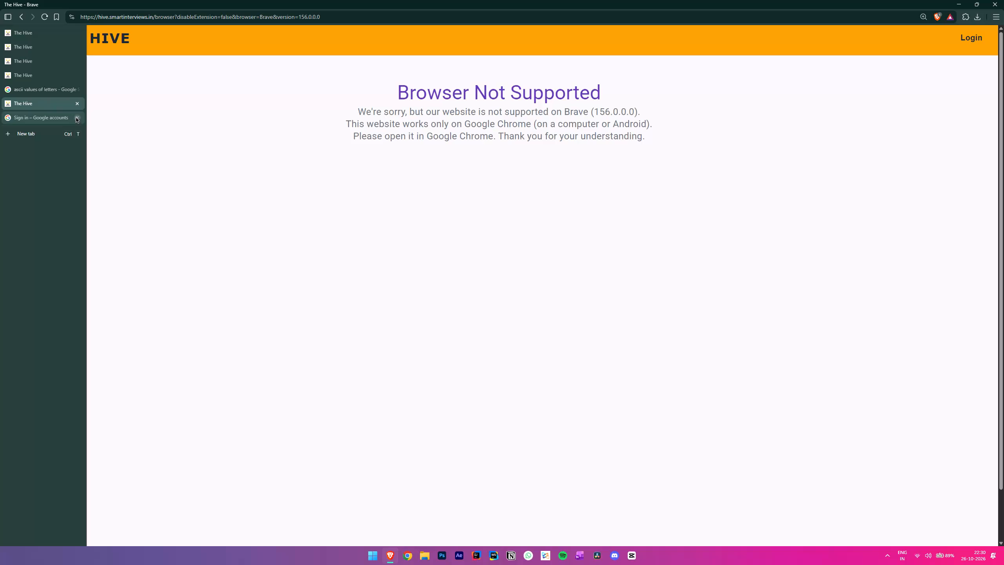
Close the Google accounts sign-in tab and reload the Hive page.
left_click(76, 118)
left_click(296, 162)
left_click(47, 19)
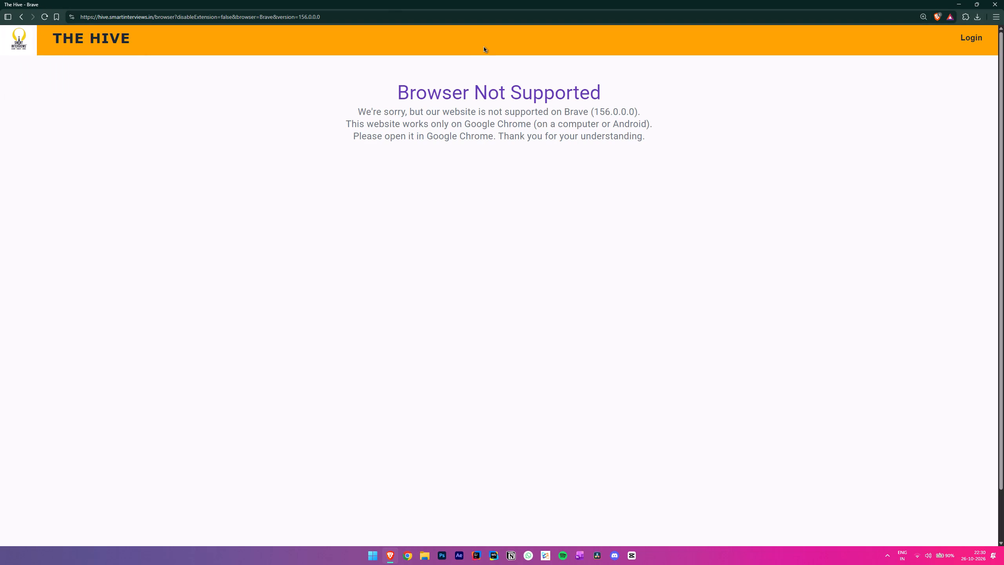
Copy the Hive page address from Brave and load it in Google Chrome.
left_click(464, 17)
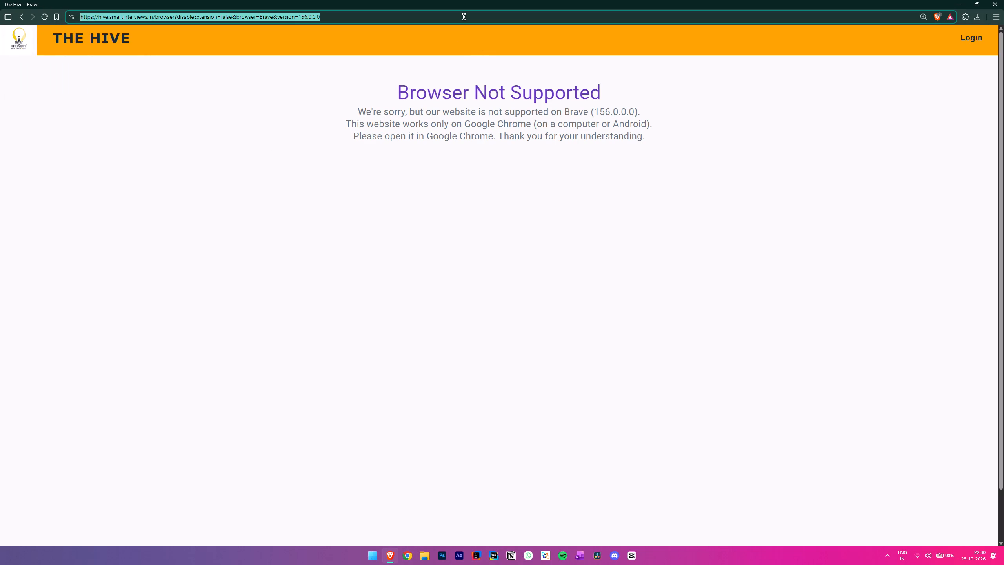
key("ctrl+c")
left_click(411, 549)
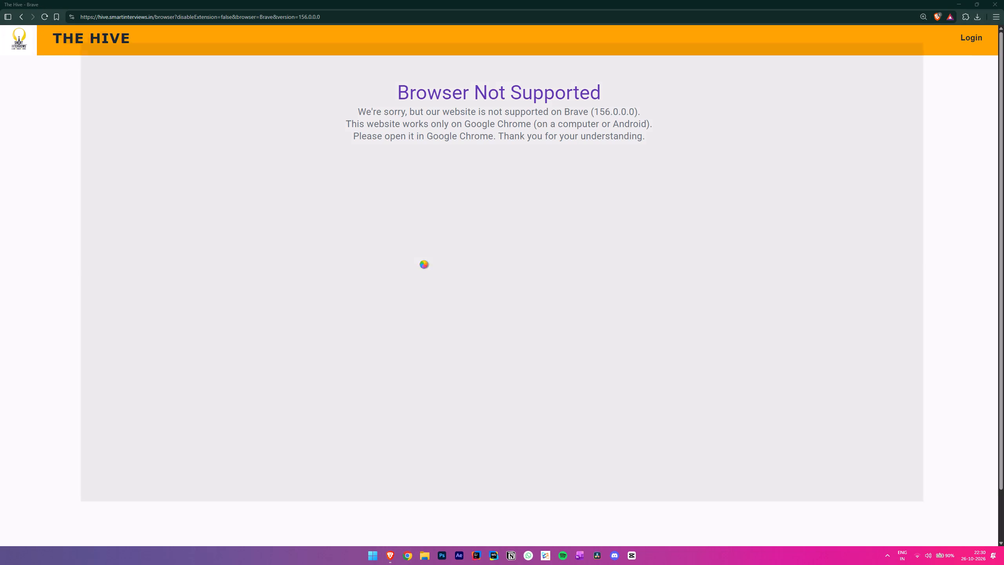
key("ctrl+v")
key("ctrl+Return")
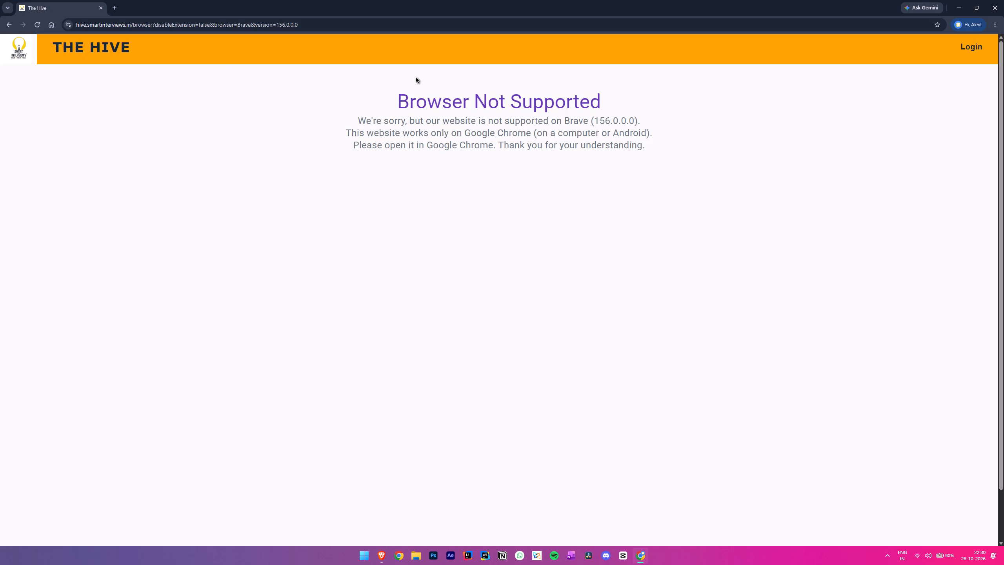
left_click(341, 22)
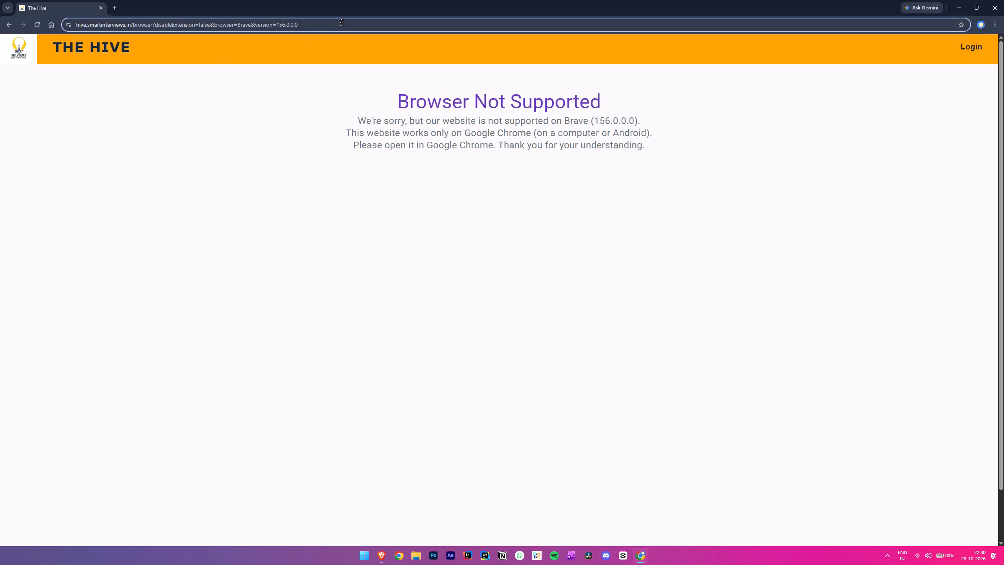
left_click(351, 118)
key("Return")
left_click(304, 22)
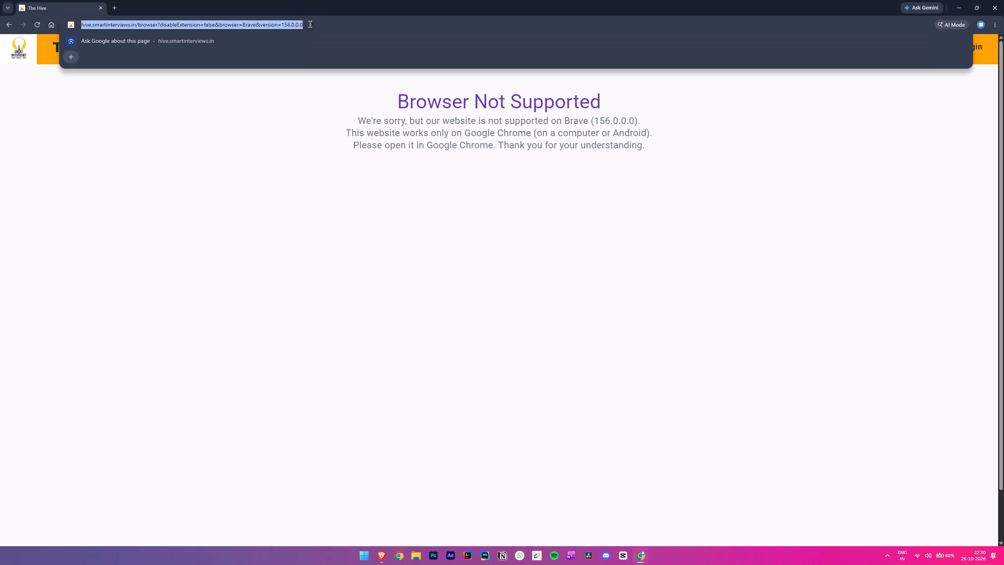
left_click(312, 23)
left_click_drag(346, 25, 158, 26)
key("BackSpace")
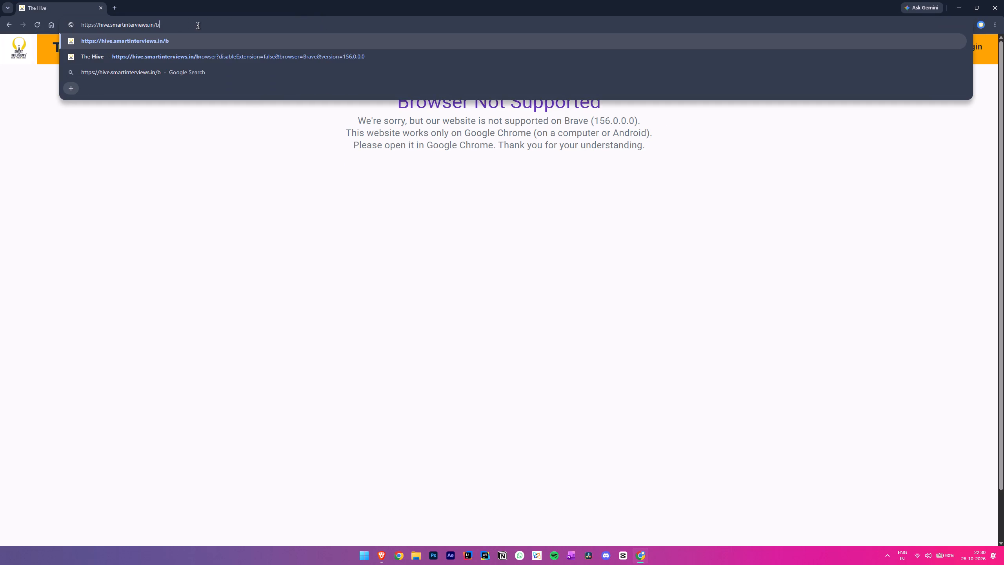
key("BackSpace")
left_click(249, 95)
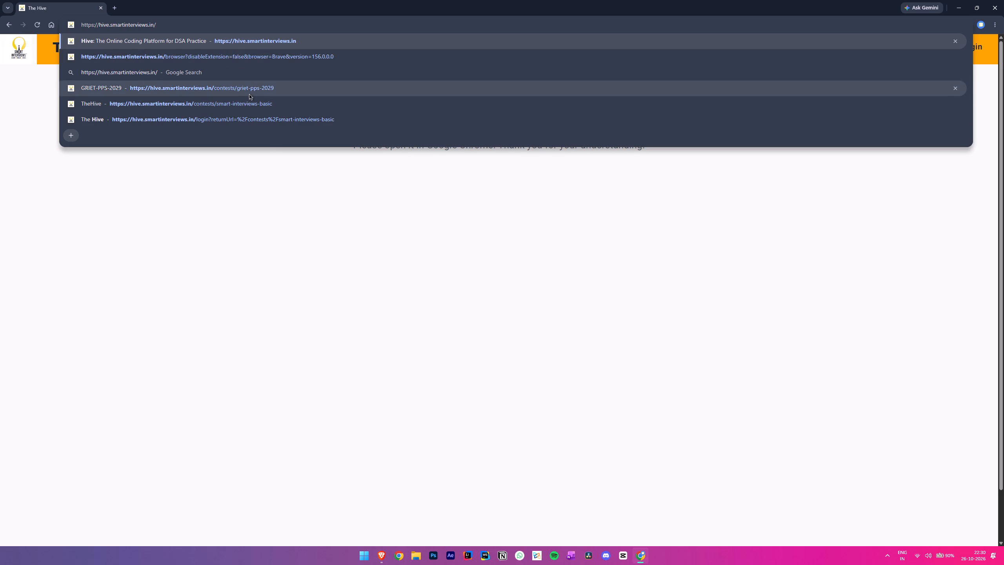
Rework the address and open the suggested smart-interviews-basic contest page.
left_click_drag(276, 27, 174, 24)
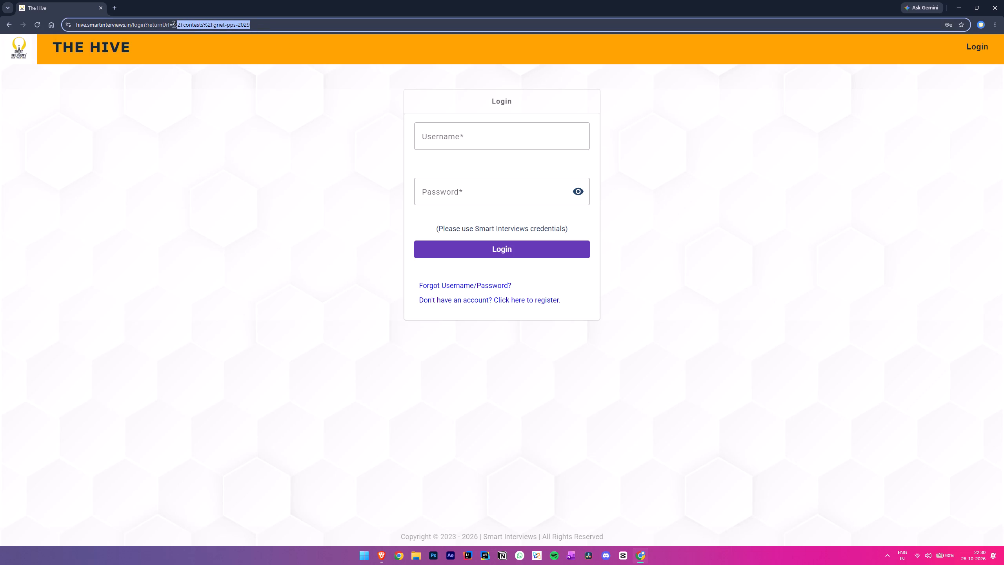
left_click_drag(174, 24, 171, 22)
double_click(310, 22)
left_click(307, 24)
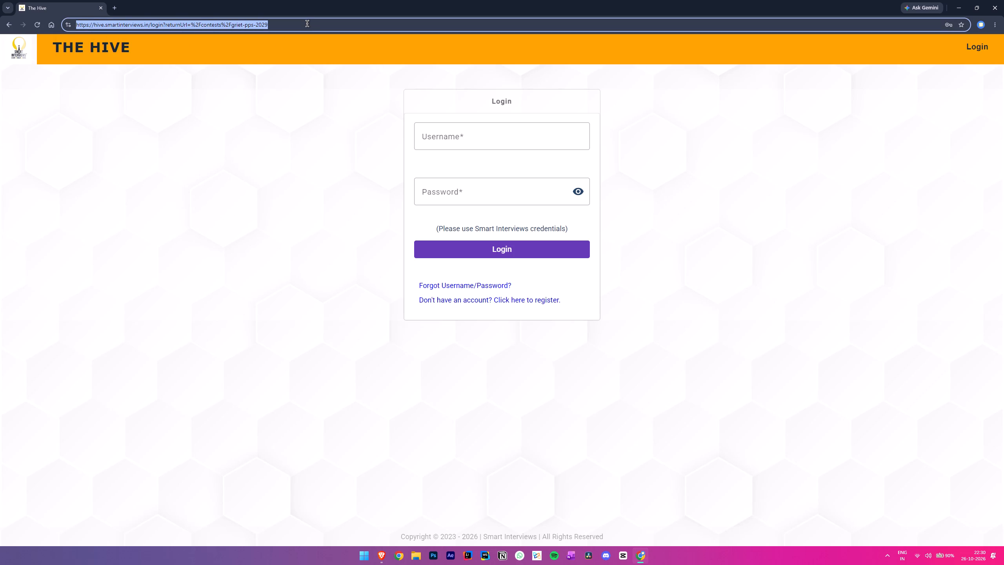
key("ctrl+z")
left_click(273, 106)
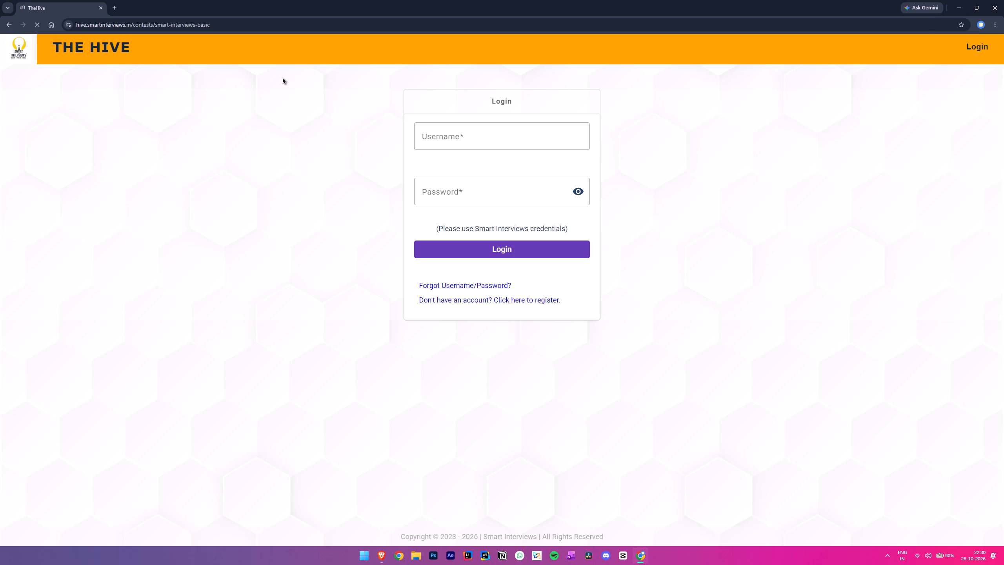
Switch back to Brave, return to the GRIET-2029 Final Assessment-1 contest page and open its leaderboard.
key("alt+Tab")
key("alt+Tab")
key("alt+Tab")
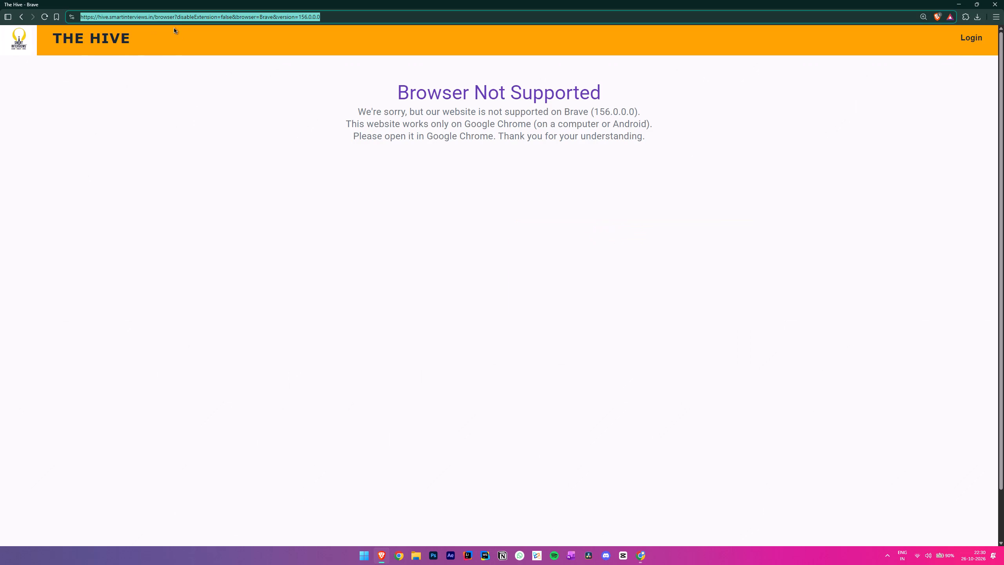
left_click(329, 18)
left_click_drag(261, 47, 272, 50)
left_click_drag(336, 44, 340, 47)
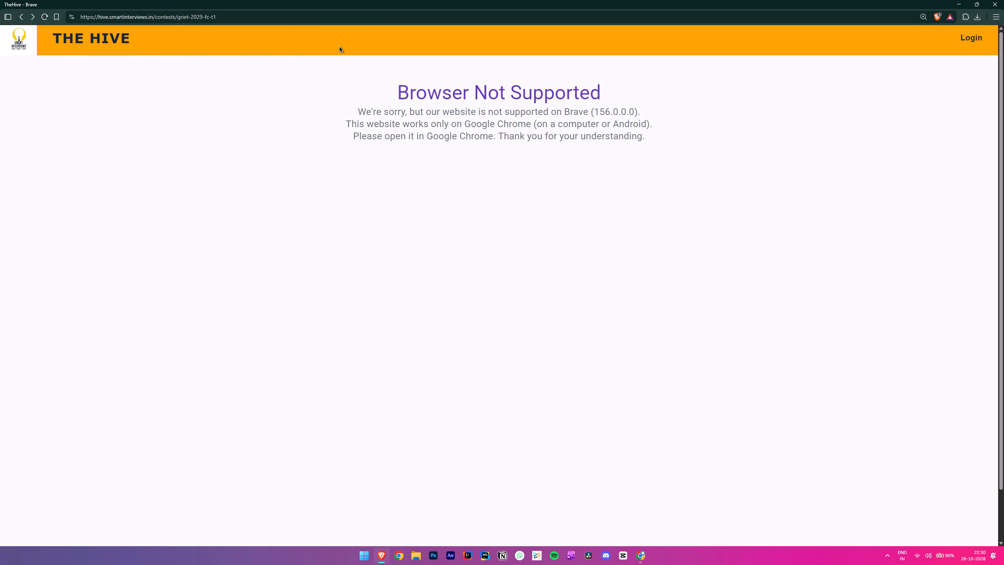
left_click(339, 45)
left_click_drag(445, 108, 452, 116)
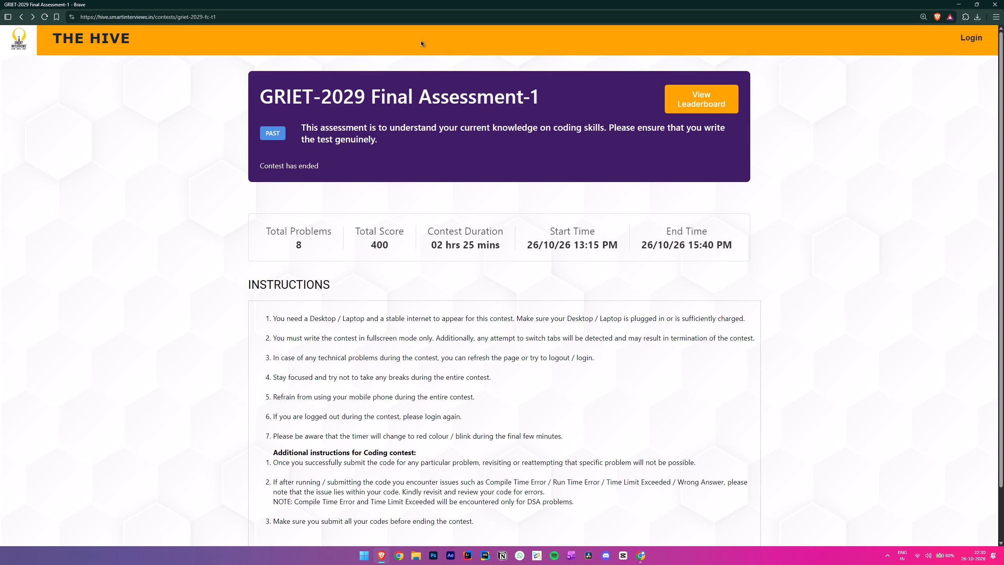
left_click(684, 110)
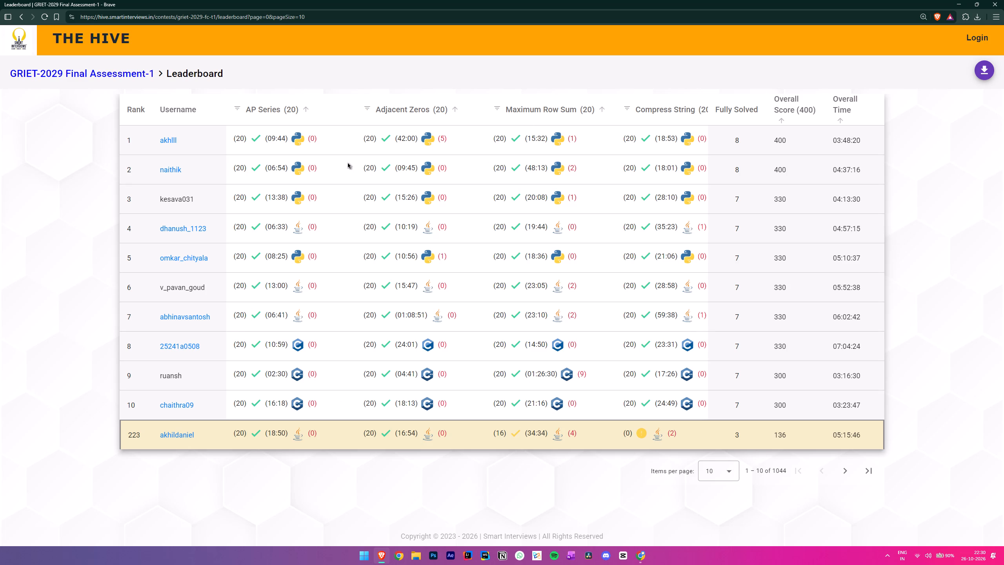
Switch to Google Chrome and close its window.
key("alt+Tab")
left_click(1003, 0)
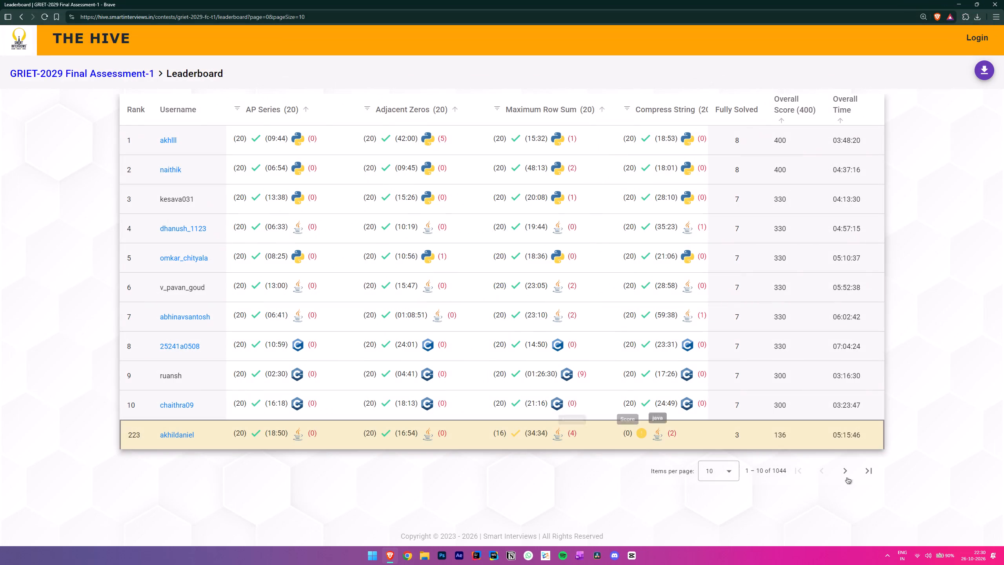
Set the leaderboard in Brave to 500 items per page.
left_click(731, 471)
left_click(731, 459)
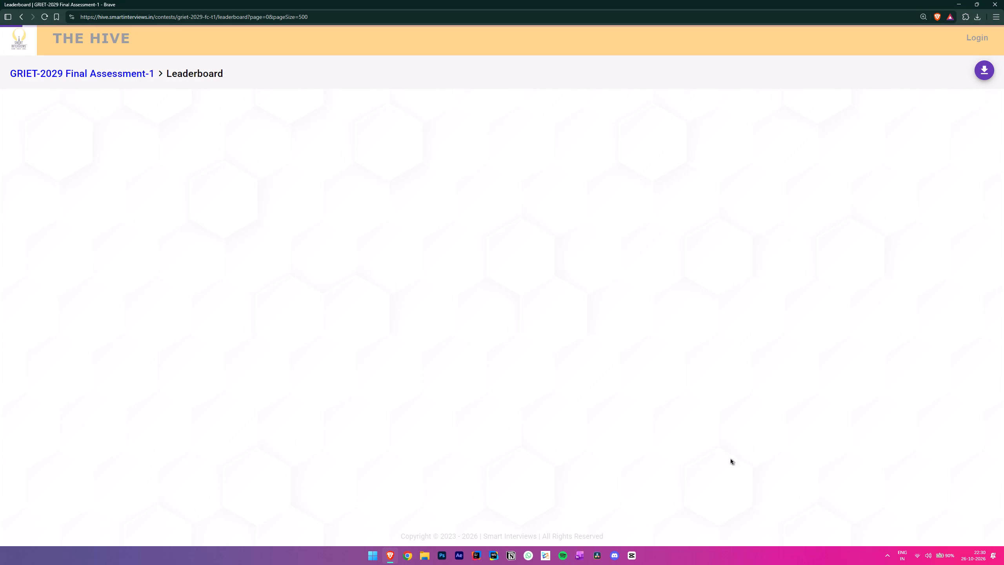
Examine the top-ranked entries of the GRIET-2029 Final Assessment-1 leaderboard, down to about rank 60.
scroll(852, 346, "down", 1)
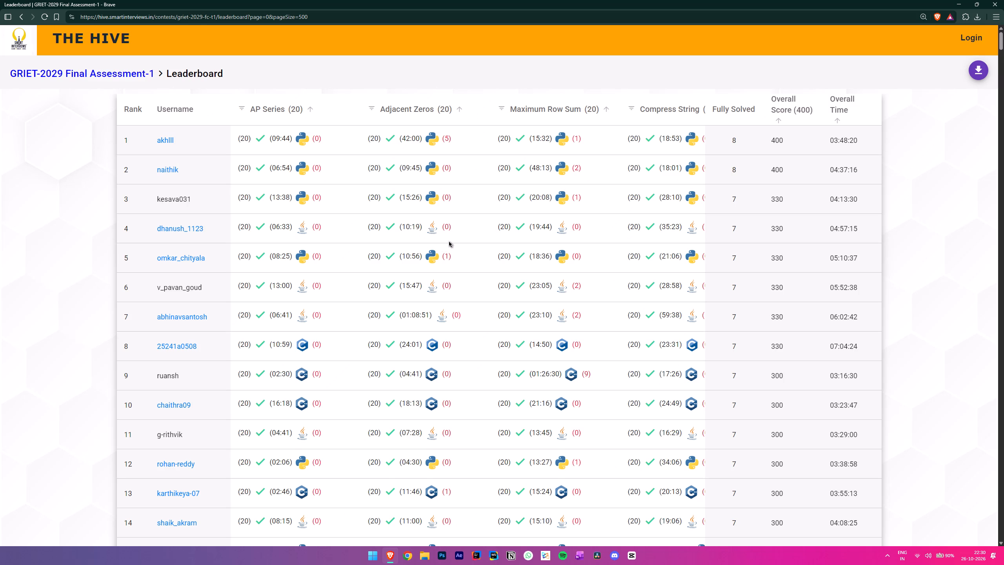
scroll(449, 242, "down", 16)
scroll(450, 242, "down", 6)
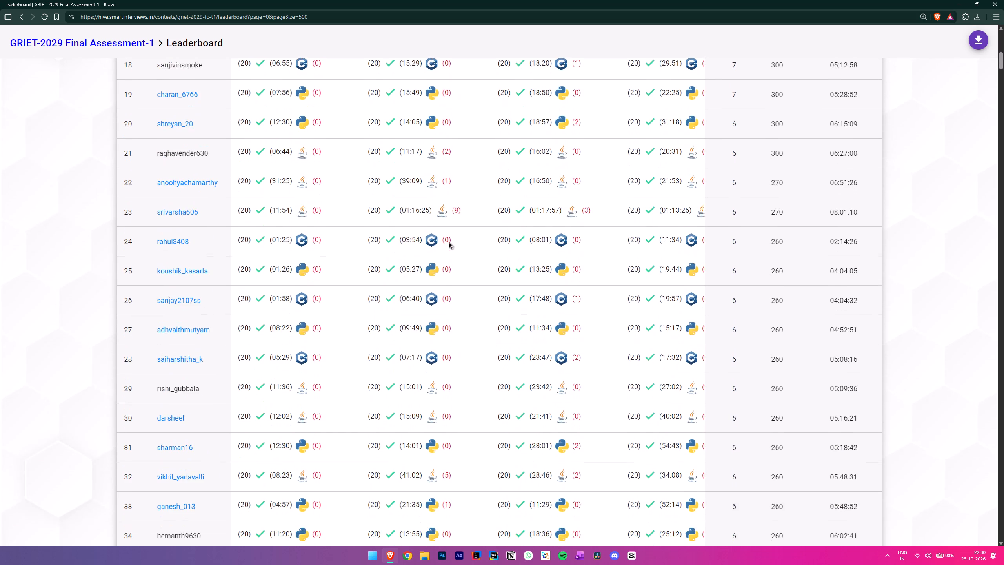
scroll(449, 243, "down", 14)
scroll(754, 357, "down", 6)
scroll(661, 369, "down", 4)
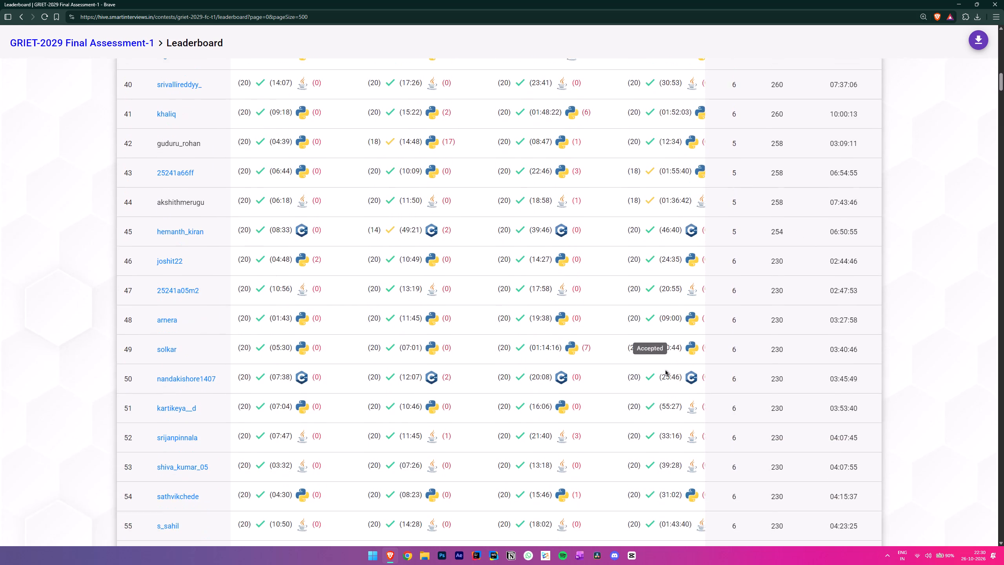
scroll(666, 370, "down", 8)
scroll(665, 370, "up", 1)
scroll(665, 370, "down", 2)
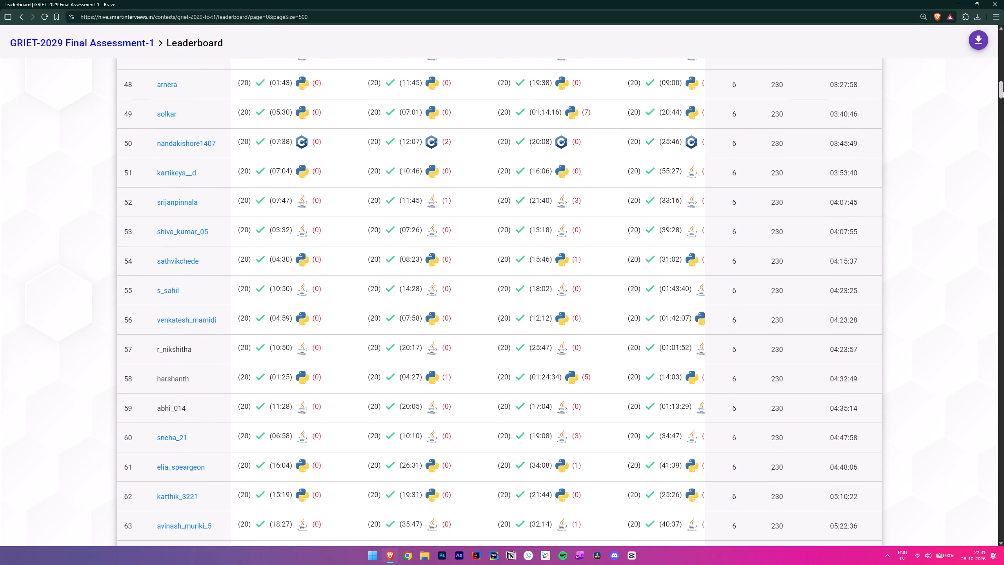
Skim the rest of the leaderboard entries down to rank 500.
left_click_drag(1003, 93, 1003, 163)
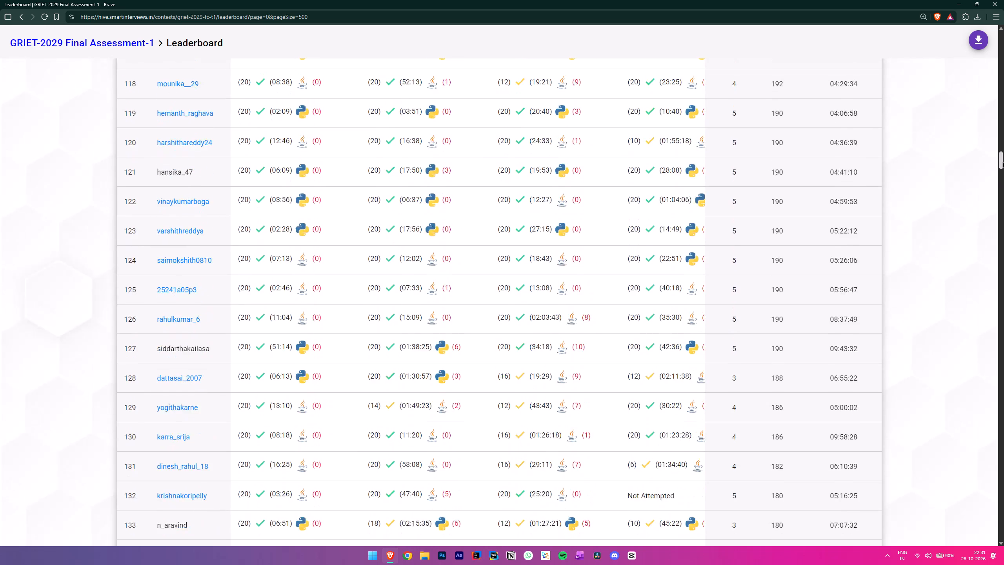
left_click_drag(1003, 163, 1003, 341)
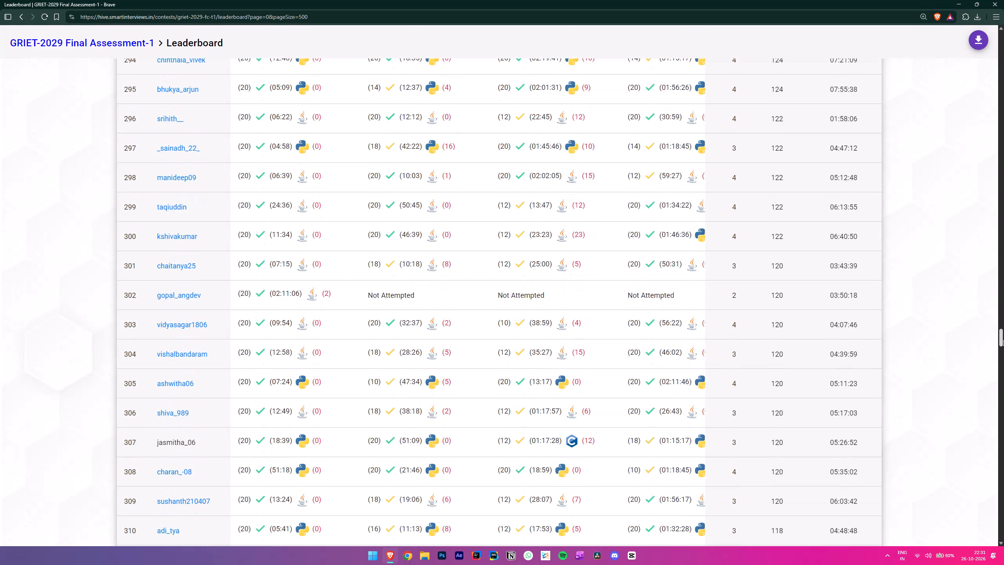
left_click_drag(1003, 341, 1002, 63)
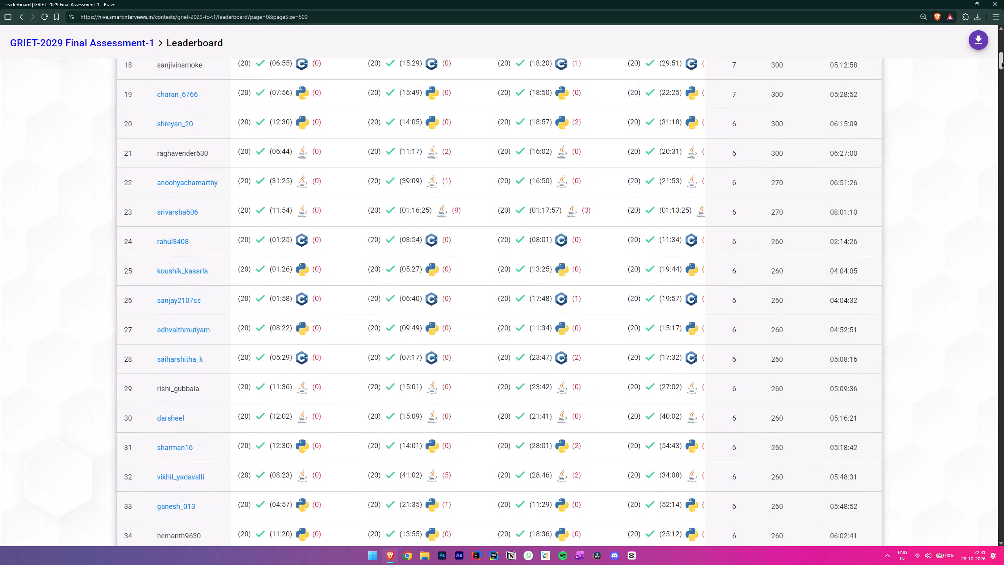
left_click_drag(1002, 63, 1003, 347)
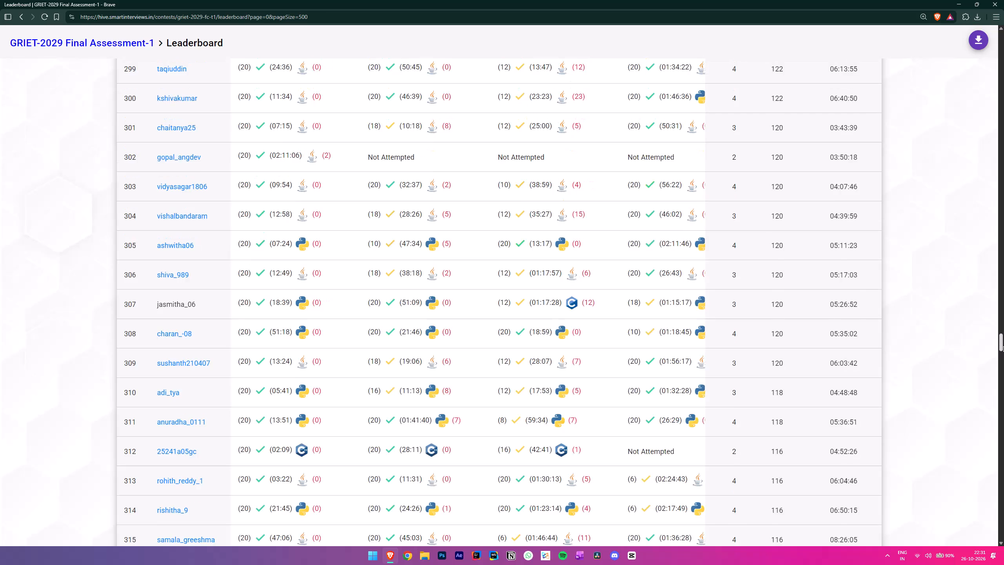
left_click_drag(1003, 347, 1003, 451)
left_click_drag(1003, 447, 1003, 465)
left_click_drag(1003, 465, 1003, 476)
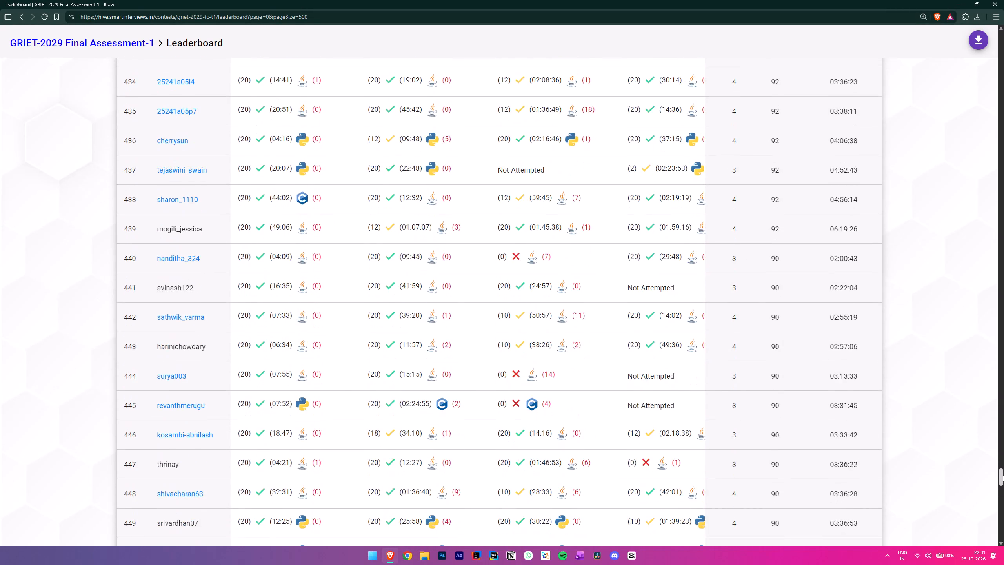
left_click_drag(1003, 476, 1003, 501)
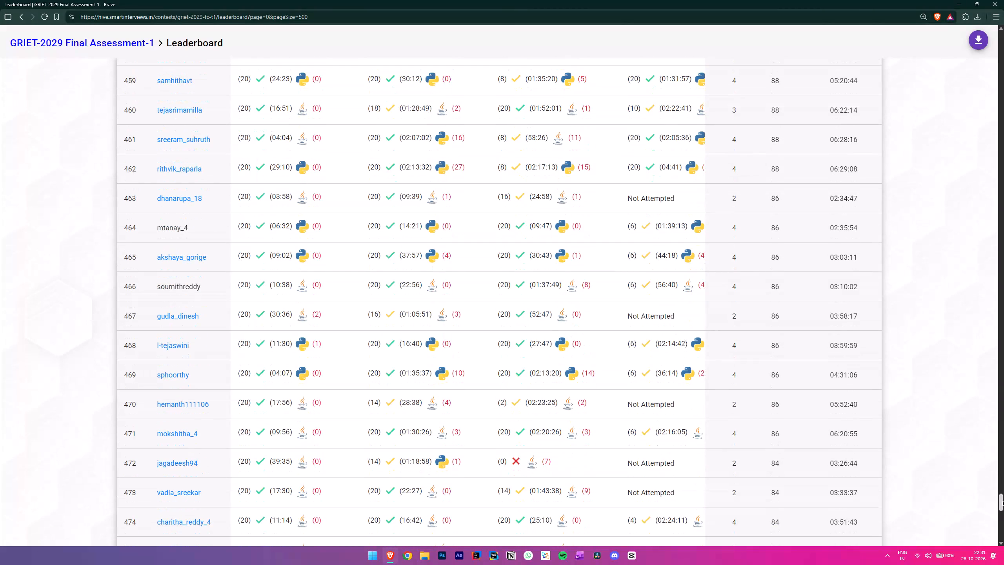
left_click_drag(1003, 501, 998, 534)
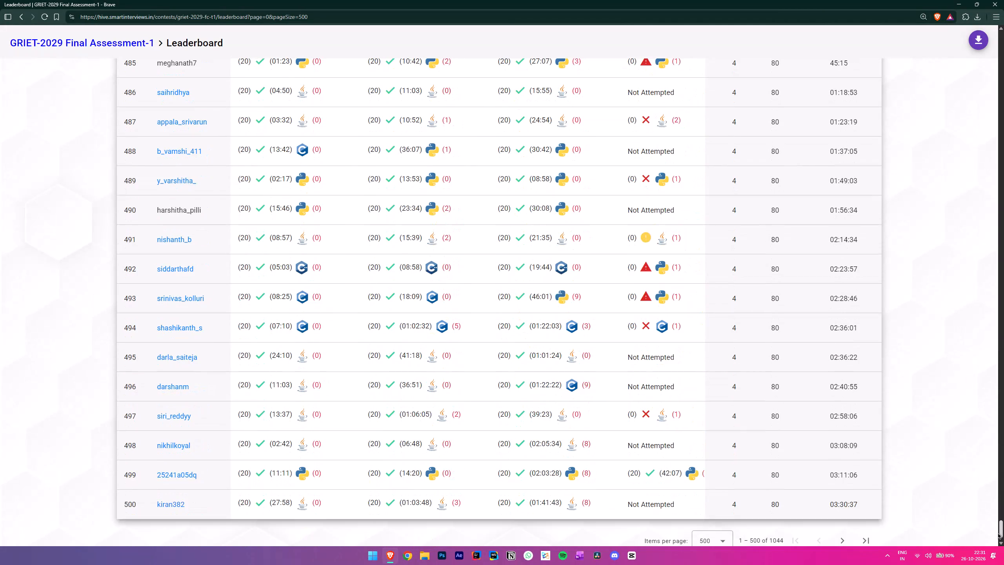
left_click_drag(998, 534, 998, 539)
scroll(664, 402, "up", 9)
scroll(664, 402, "down", 1)
scroll(664, 402, "up", 3)
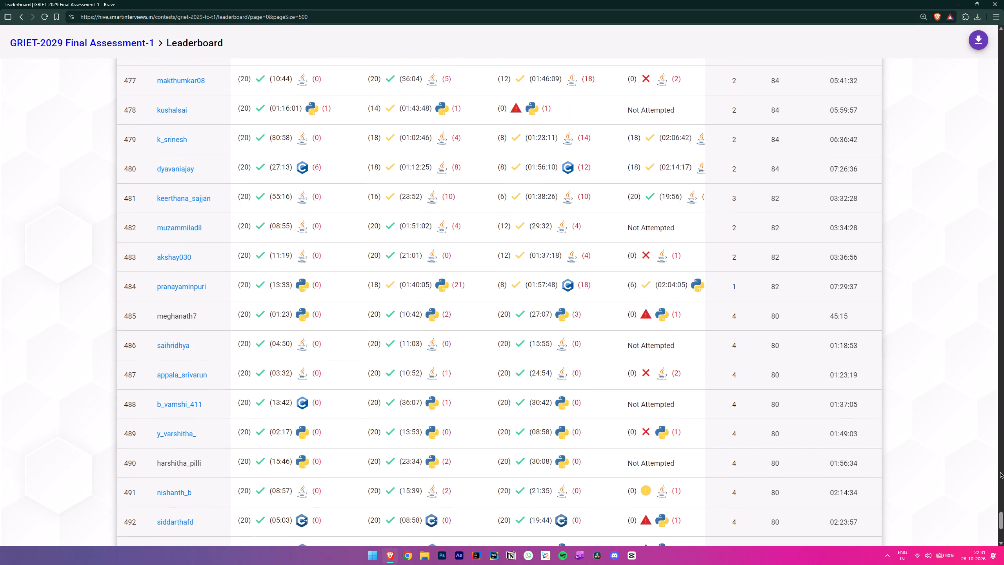
Examine the middle of the leaderboard, around ranks 250 to 290.
left_click_drag(1000, 516, 1003, 311)
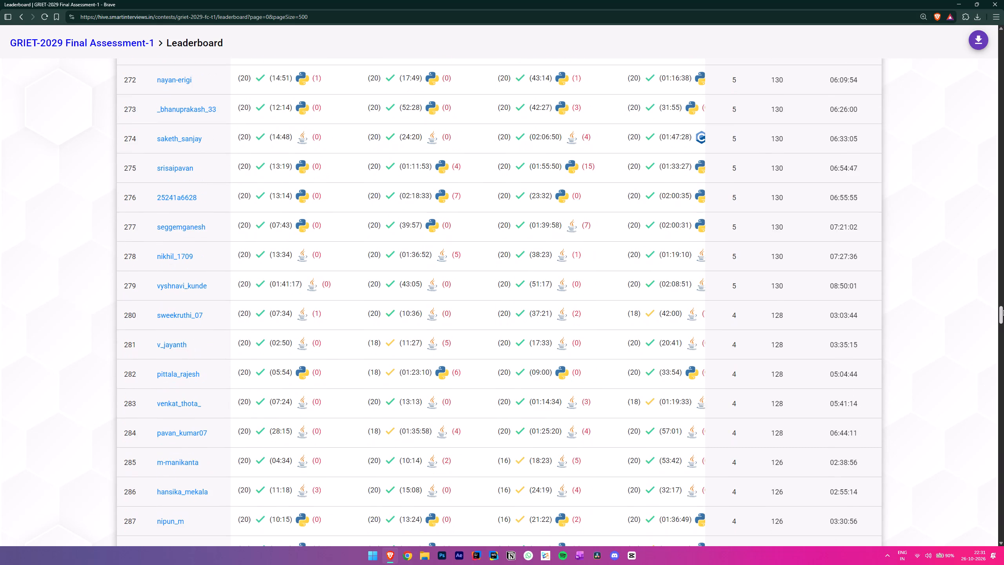
left_click_drag(1003, 311, 1003, 298)
scroll(301, 203, "down", 3)
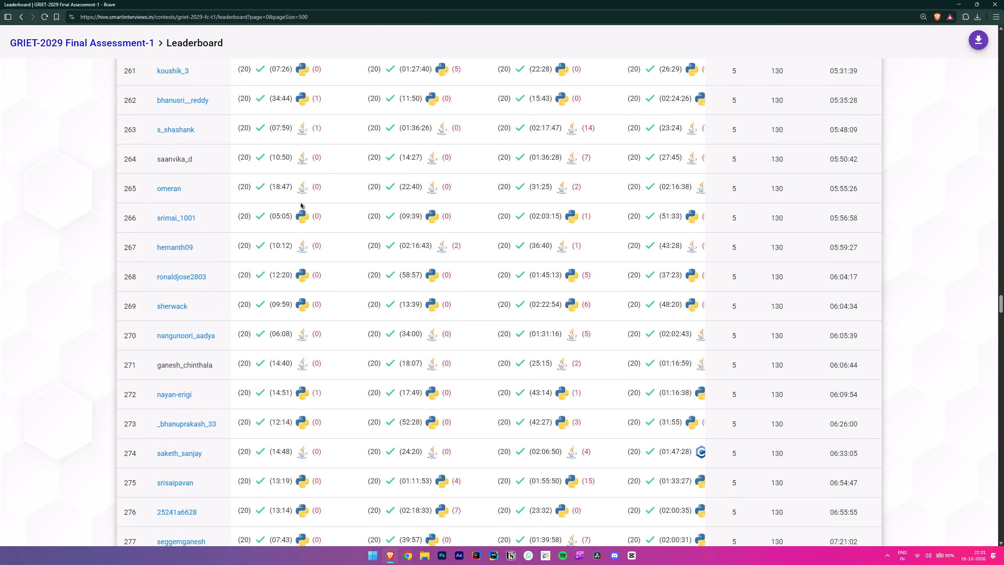
scroll(301, 203, "up", 2)
scroll(301, 203, "down", 1)
scroll(301, 203, "up", 6)
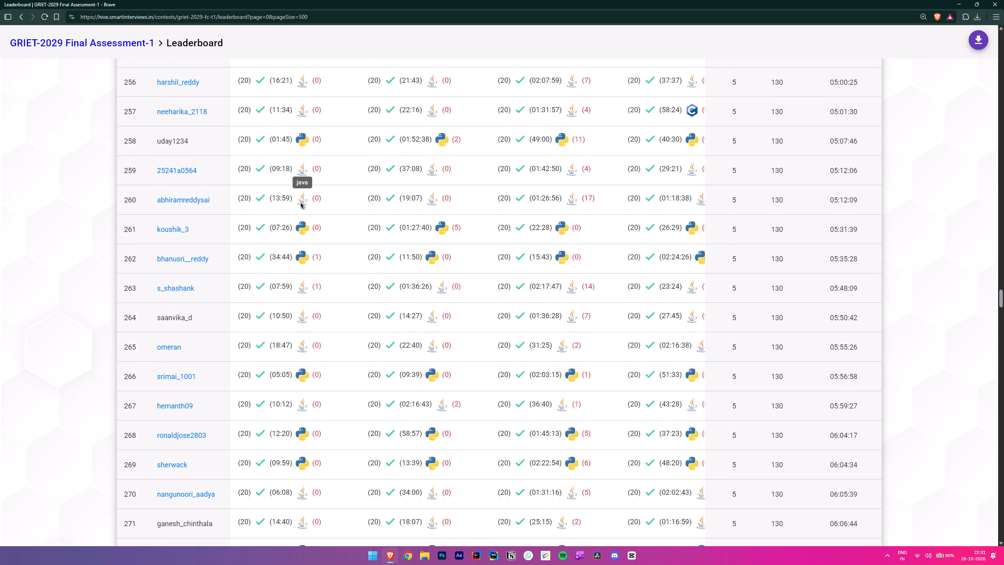
scroll(301, 203, "up", 2)
Download the leaderboard to the Desktop as the Excel worksheet GRIET-2029 Final Assessment-1 [26-10-2026].xlsx.
left_click(983, 45)
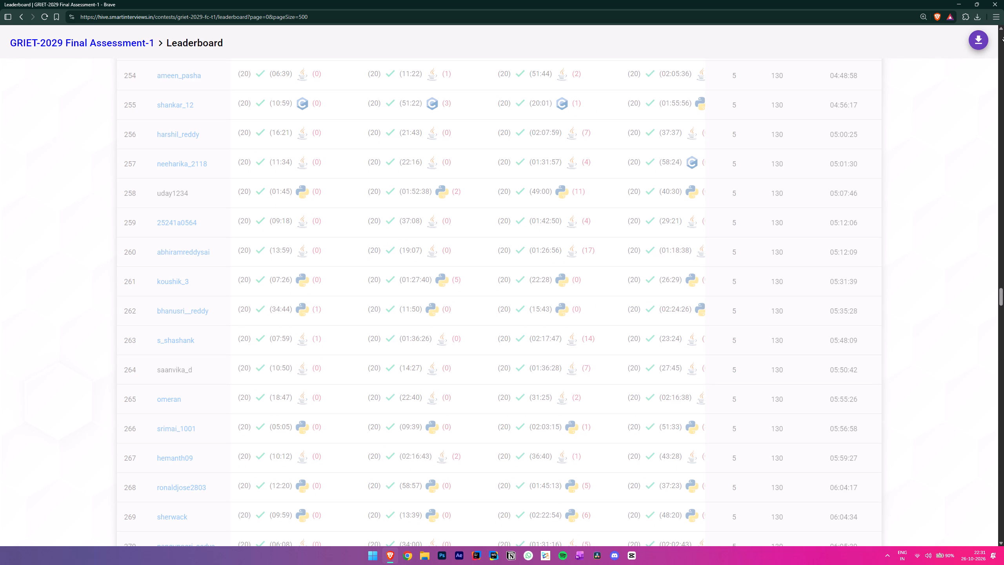
left_click(980, 19)
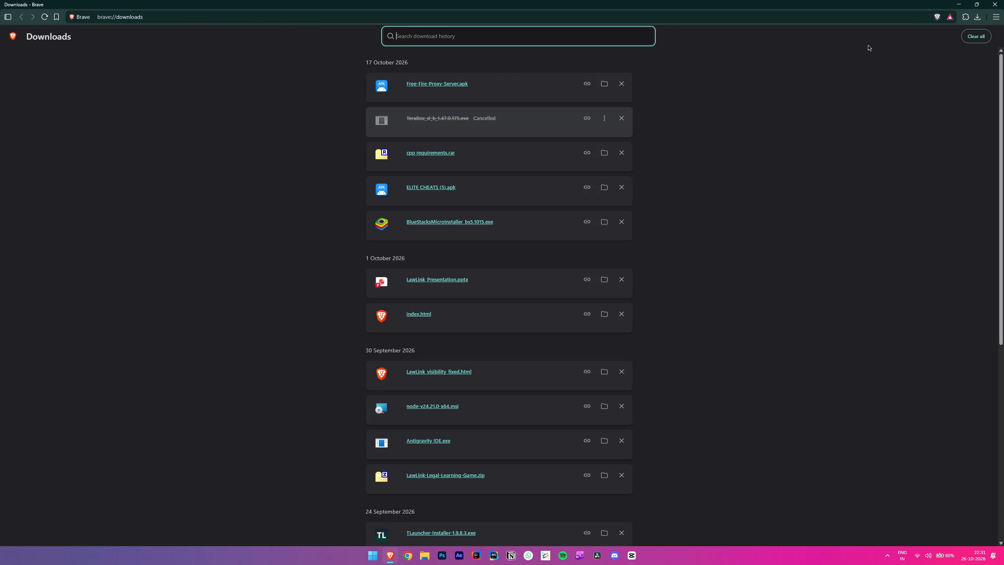
left_click(250, 105)
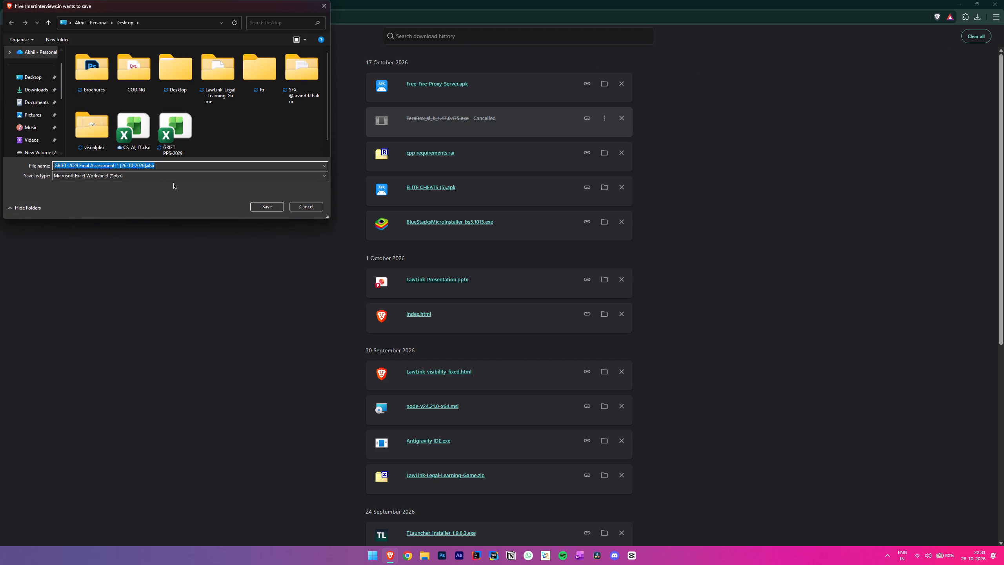
left_click(266, 209)
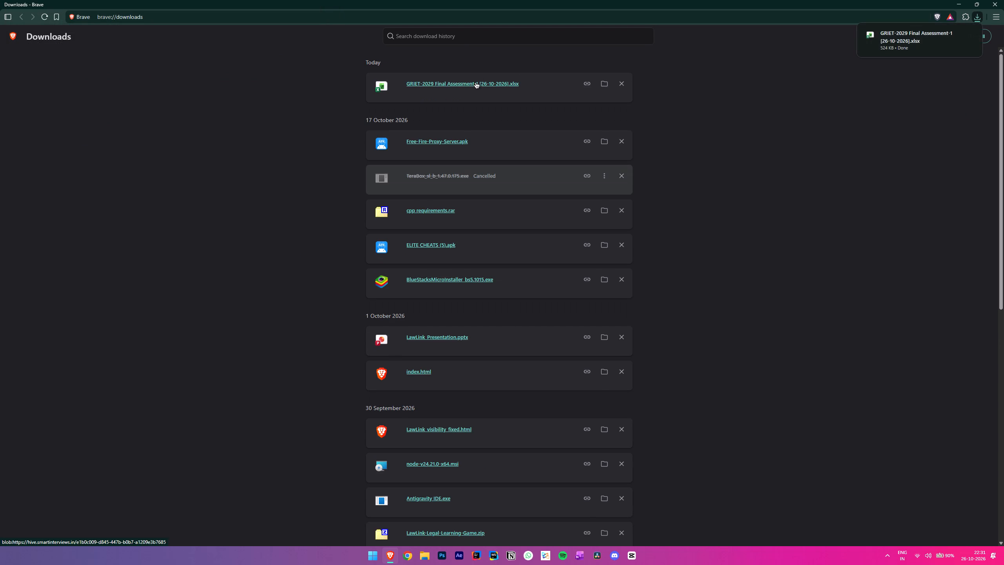
Open the downloaded GRIET-2029 Final Assessment-1 workbook in Excel.
left_click(476, 83)
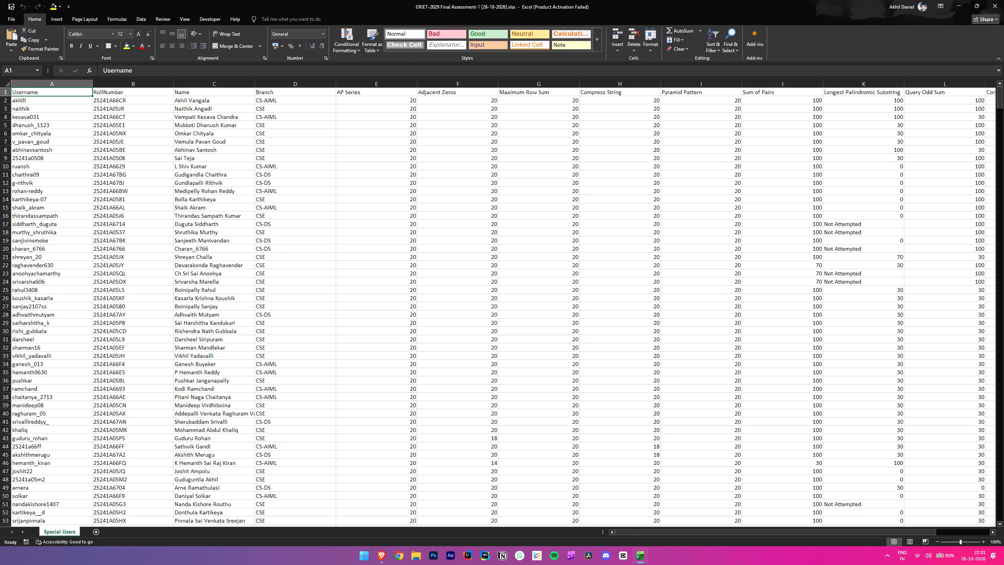
Examine the first rows and columns of the Special Users sheet, dismissing the Office activation wizard.
left_click(216, 101)
left_click(218, 126)
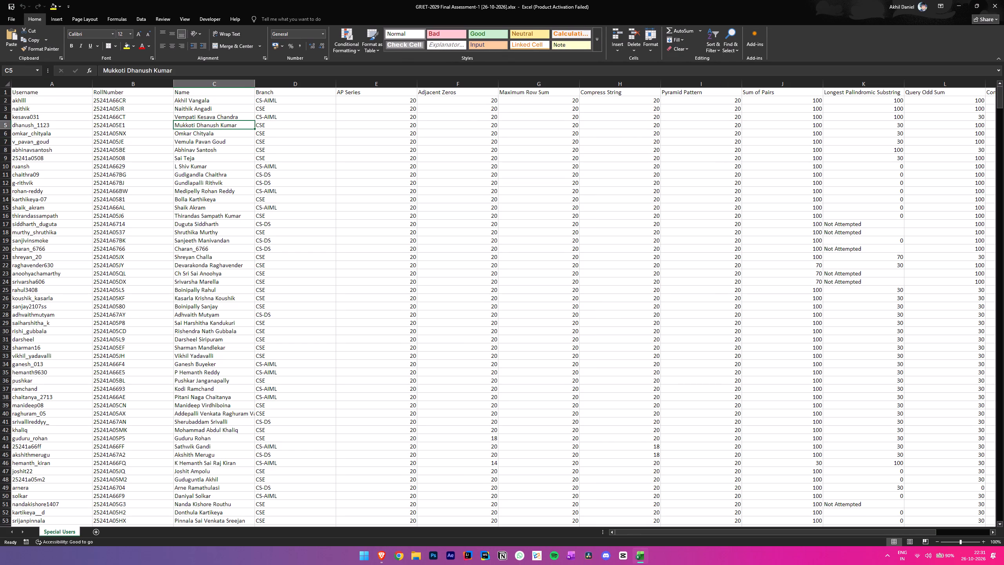
scroll(352, 139, "up", 2)
scroll(813, 264, "down", 4)
scroll(813, 264, "up", 2)
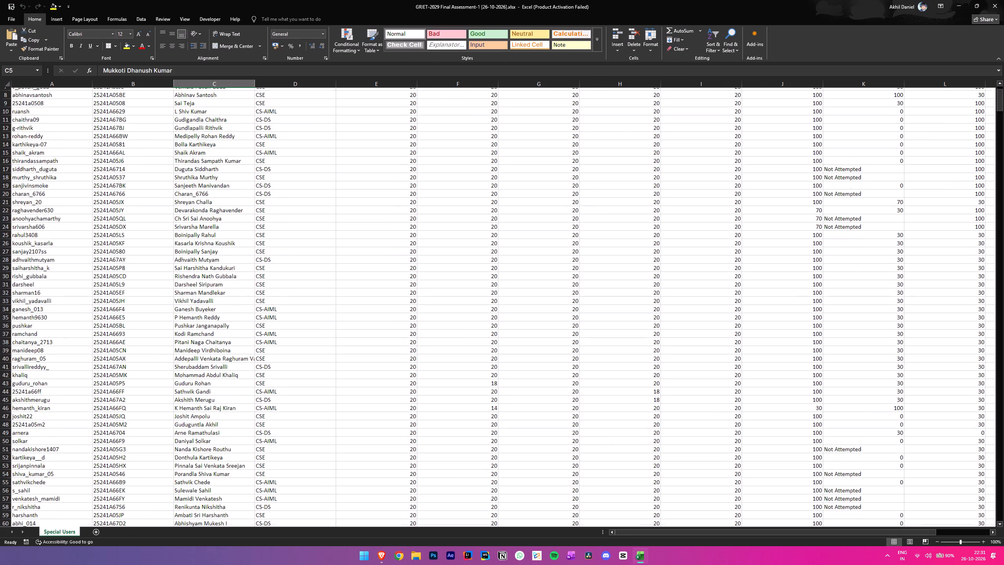
scroll(813, 264, "up", 8)
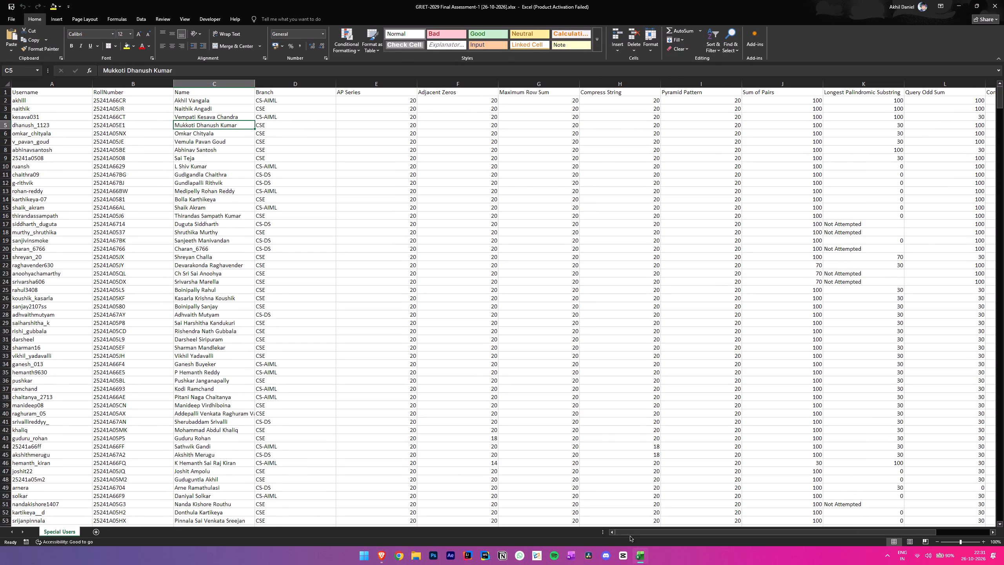
left_click_drag(633, 532, 638, 532)
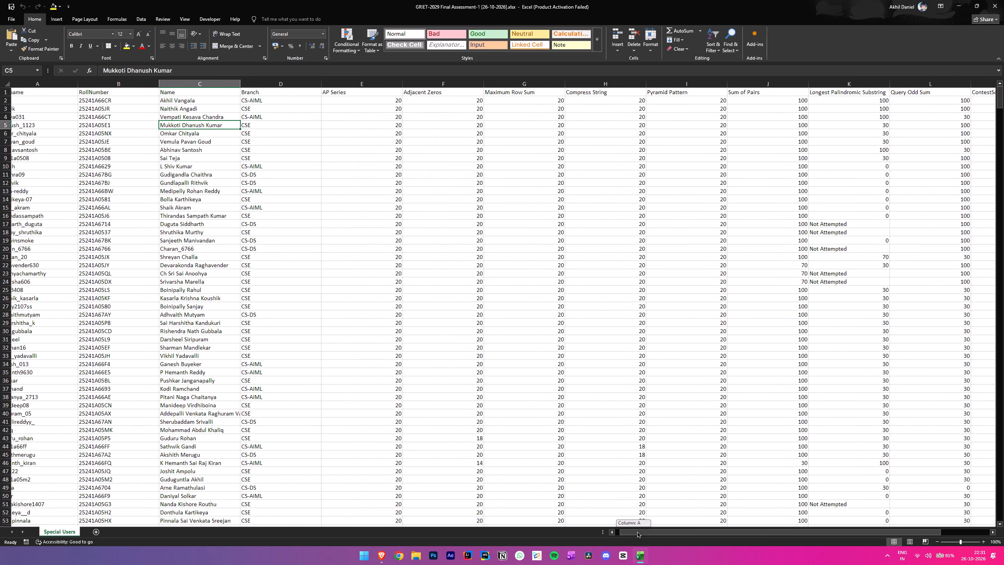
left_click_drag(638, 532, 595, 532)
scroll(132, 272, "up", 2)
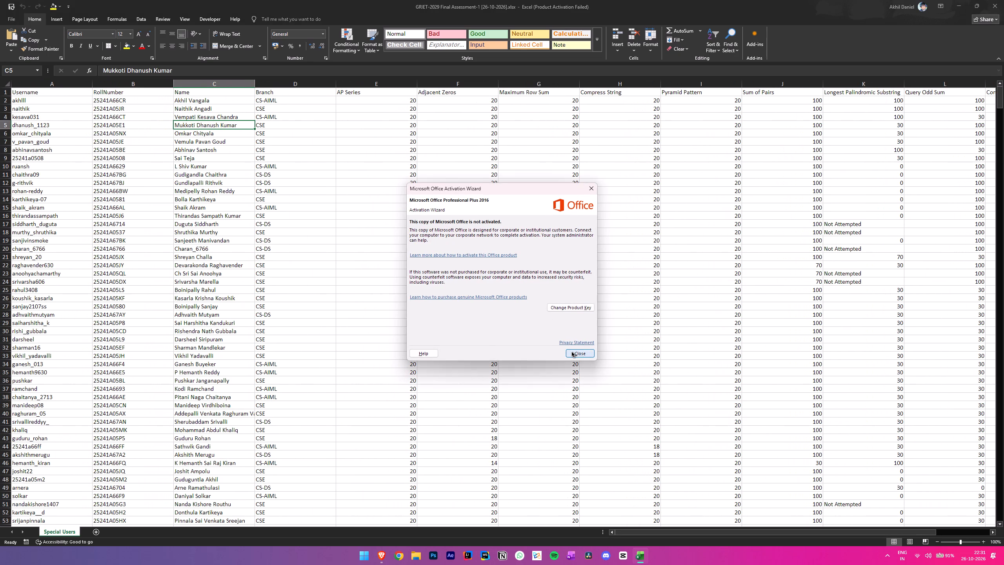
left_click(572, 352)
Examine the student rows of the Special Users sheet down to about row 125.
left_click(316, 275)
scroll(316, 275, "down", 15)
left_click(306, 295)
left_click(268, 235)
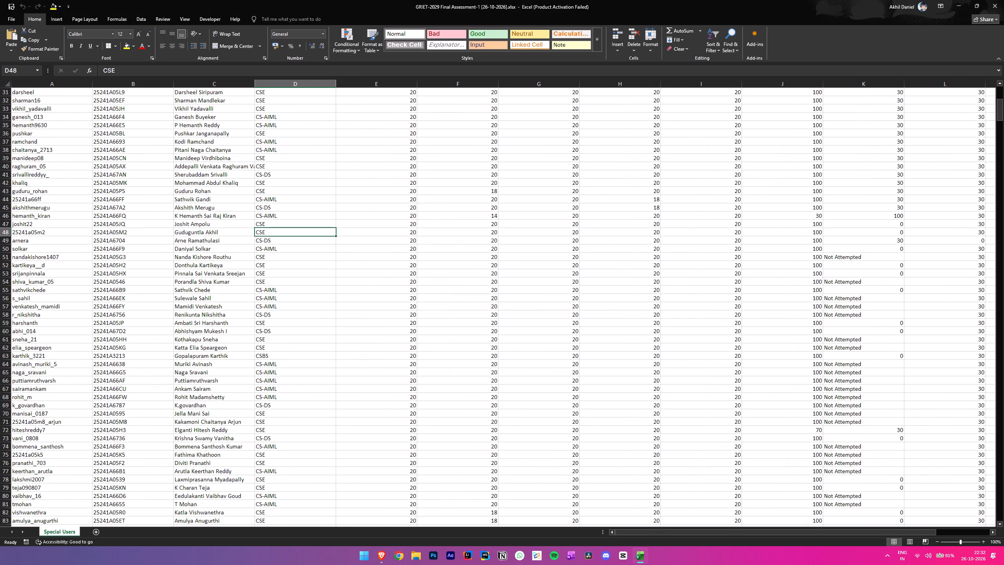
scroll(391, 411, "down", 7)
scroll(312, 416, "down", 11)
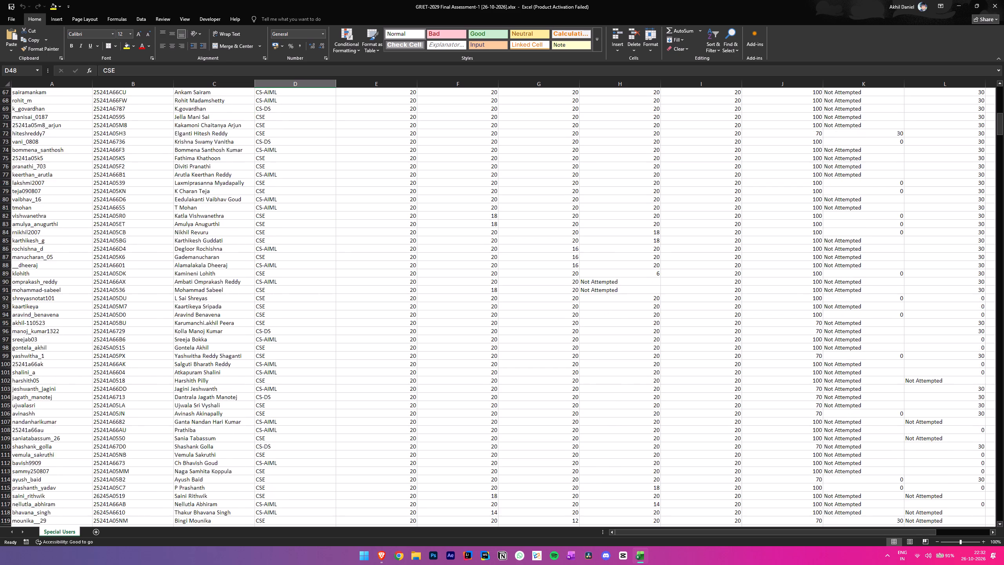
scroll(312, 416, "down", 3)
scroll(294, 378, "down", 5)
scroll(371, 376, "up", 5)
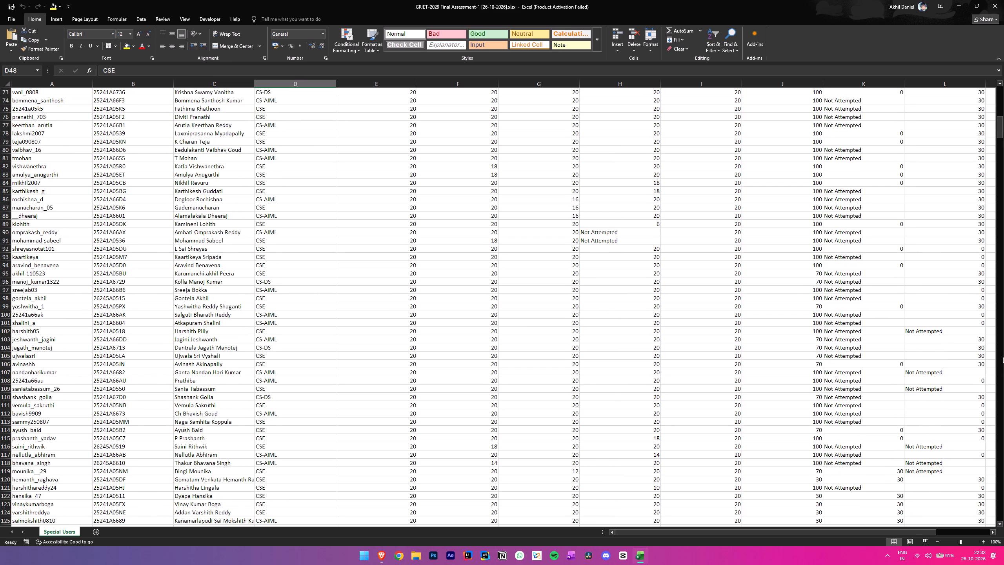
scroll(971, 199, "up", 4)
Return to the top of the sheet and examine the columns across to ContestScore and OverallTime.
left_click_drag(1001, 129, 1003, 72)
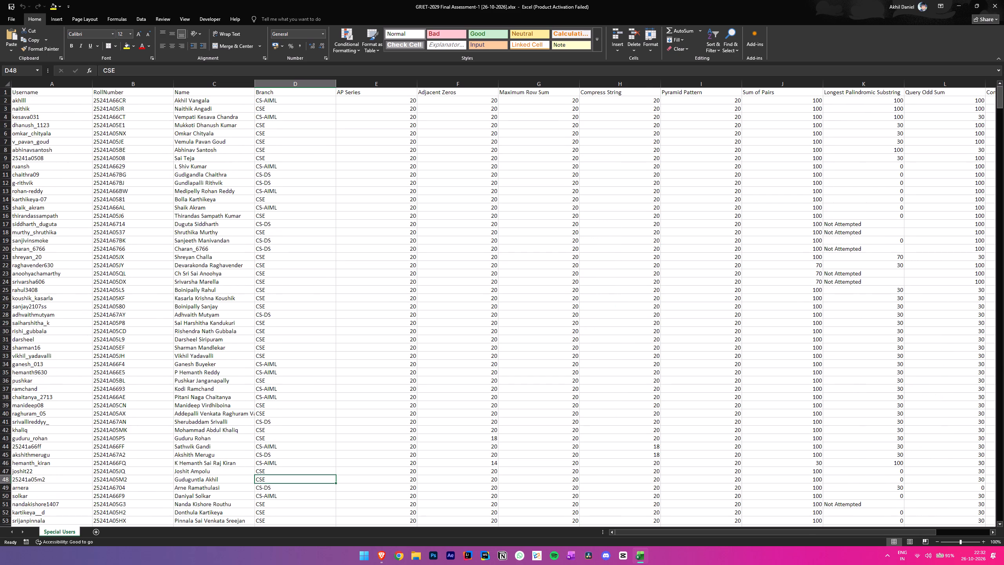
left_click_drag(688, 533, 713, 532)
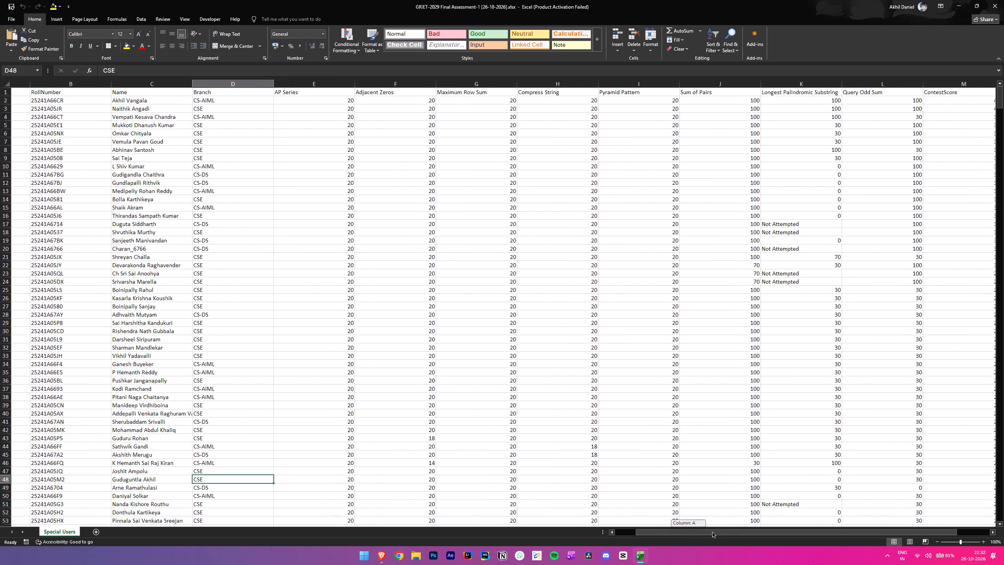
left_click_drag(713, 532, 755, 533)
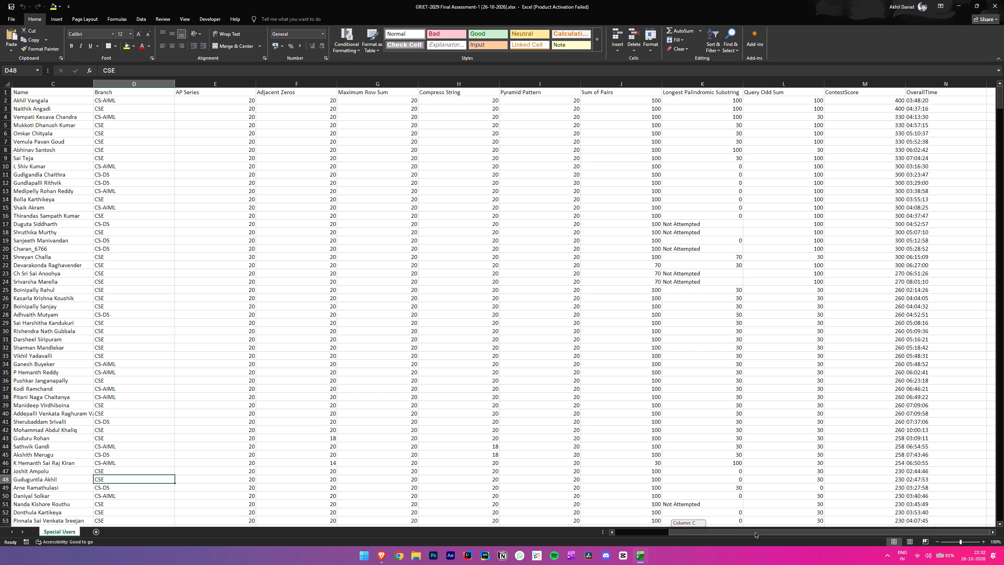
left_click_drag(755, 533, 680, 540)
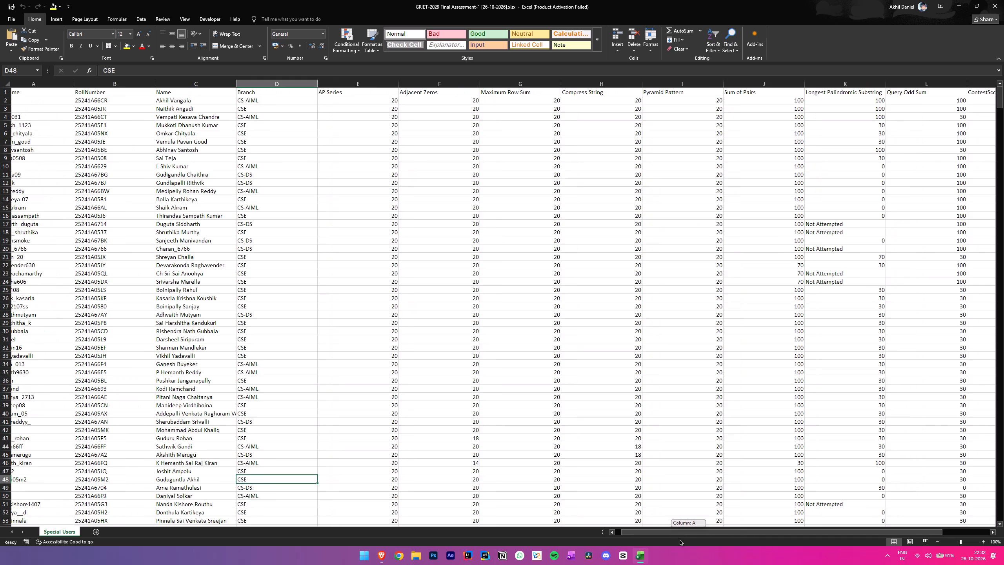
left_click_drag(680, 540, 678, 541)
Look through the student rows again down to about row 109.
scroll(458, 392, "down", 20)
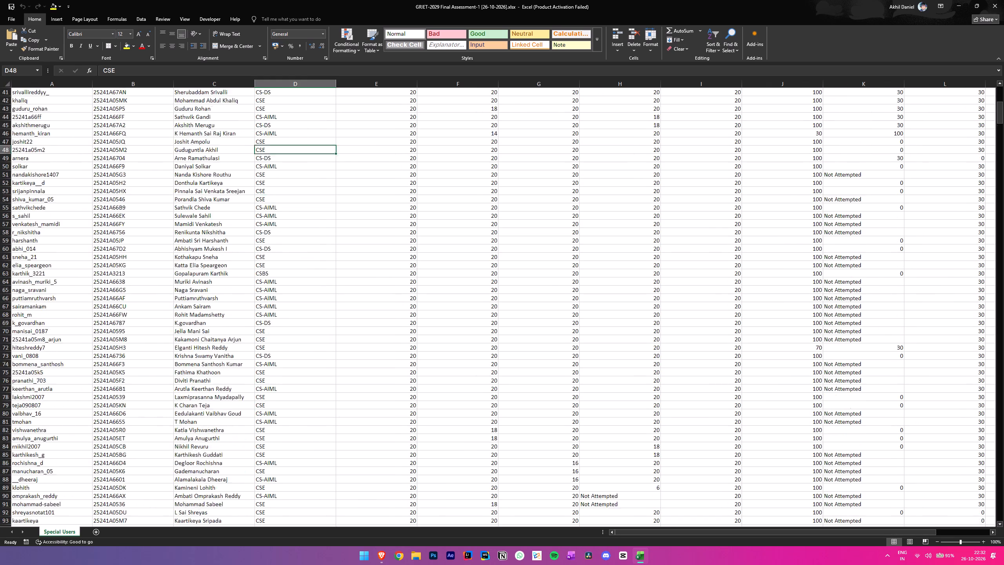
scroll(458, 394, "down", 8)
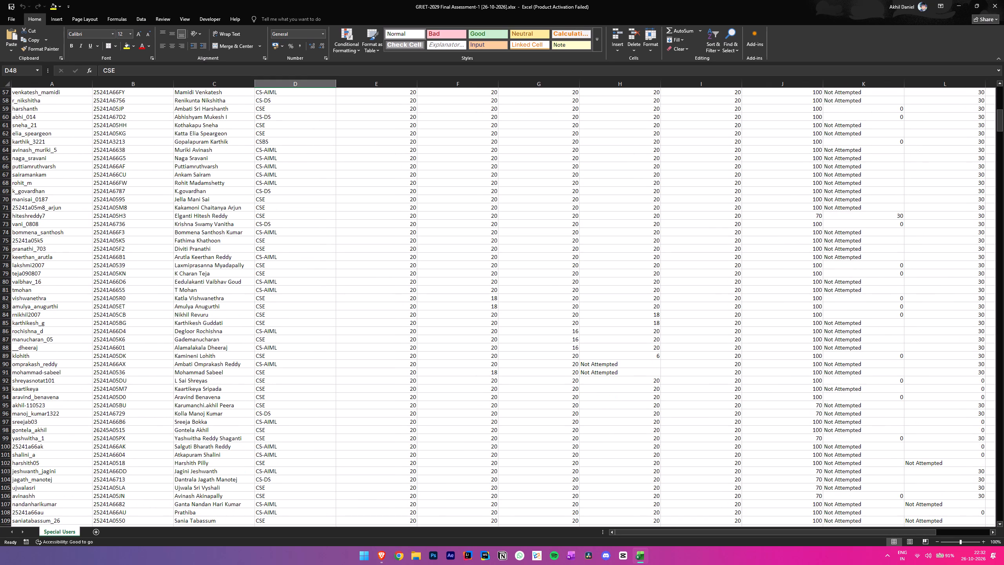
left_click(72, 469)
scroll(73, 466, "up", 1)
scroll(73, 465, "down", 1)
scroll(73, 465, "up", 6)
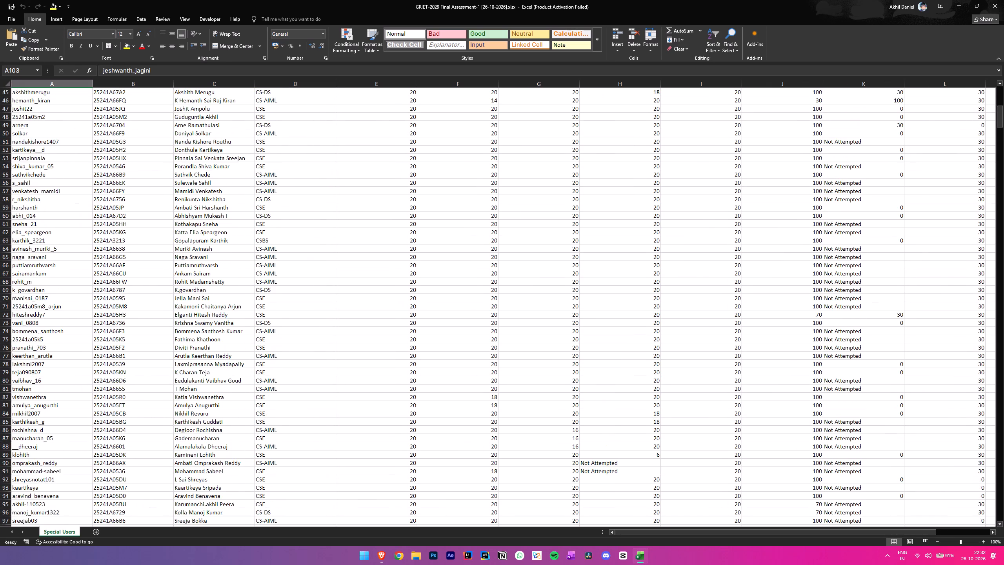
scroll(73, 465, "up", 1)
scroll(74, 463, "down", 7)
left_click_drag(633, 533, 623, 534)
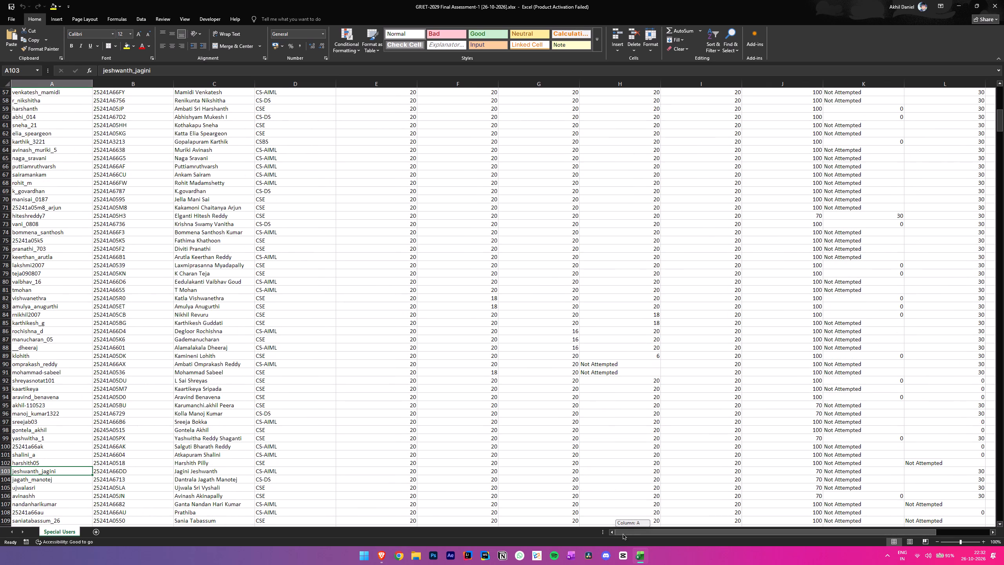
left_click_drag(623, 534, 620, 536)
Go back to the first rows and review the entries down to about row 128, including contest scores and overall times.
scroll(311, 406, "up", 20)
scroll(311, 406, "up", 10)
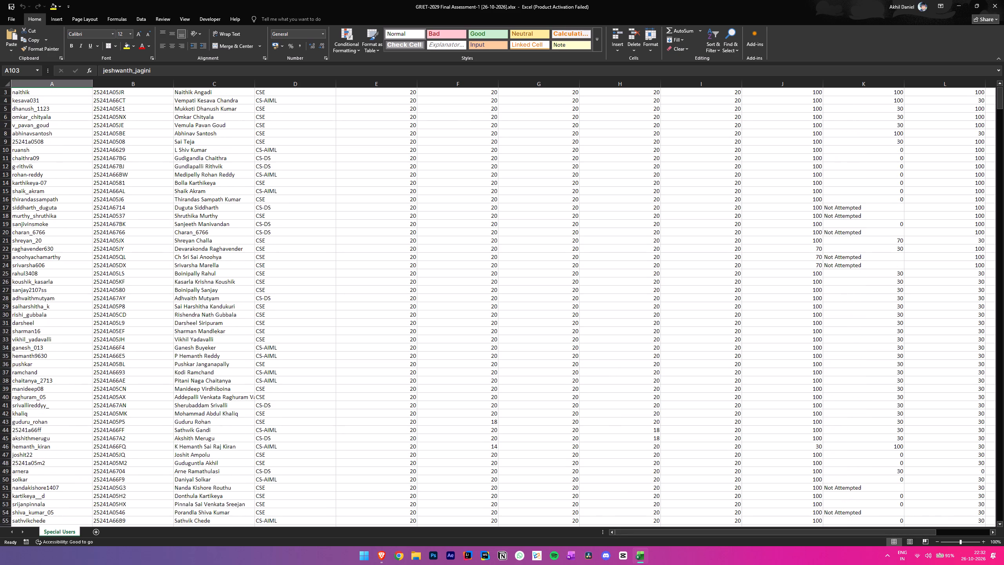
scroll(310, 406, "up", 5)
scroll(310, 406, "down", 12)
scroll(307, 410, "up", 1)
scroll(307, 410, "down", 6)
scroll(307, 410, "up", 1)
scroll(307, 410, "down", 3)
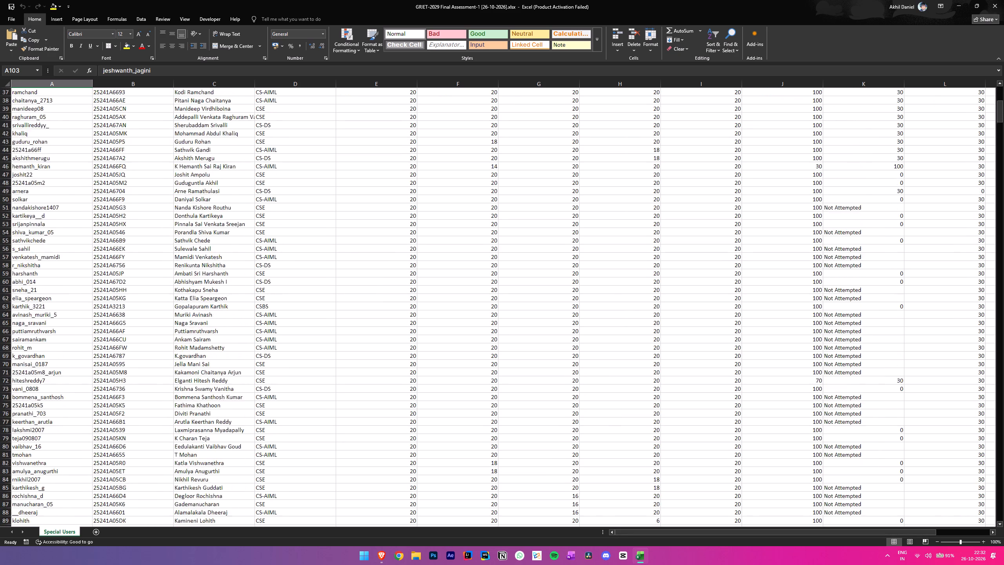
scroll(307, 410, "down", 6)
scroll(273, 420, "down", 5)
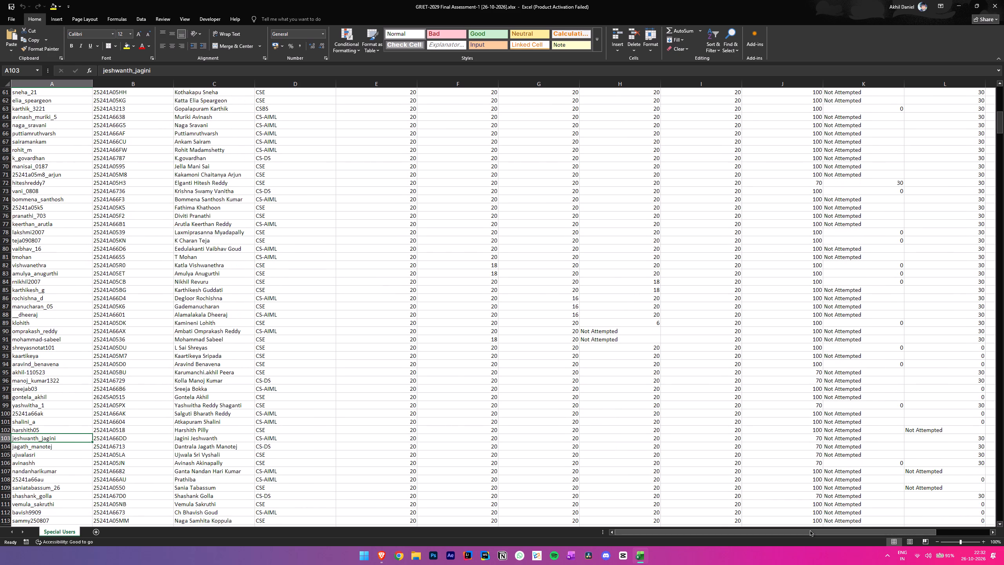
left_click_drag(810, 531, 849, 530)
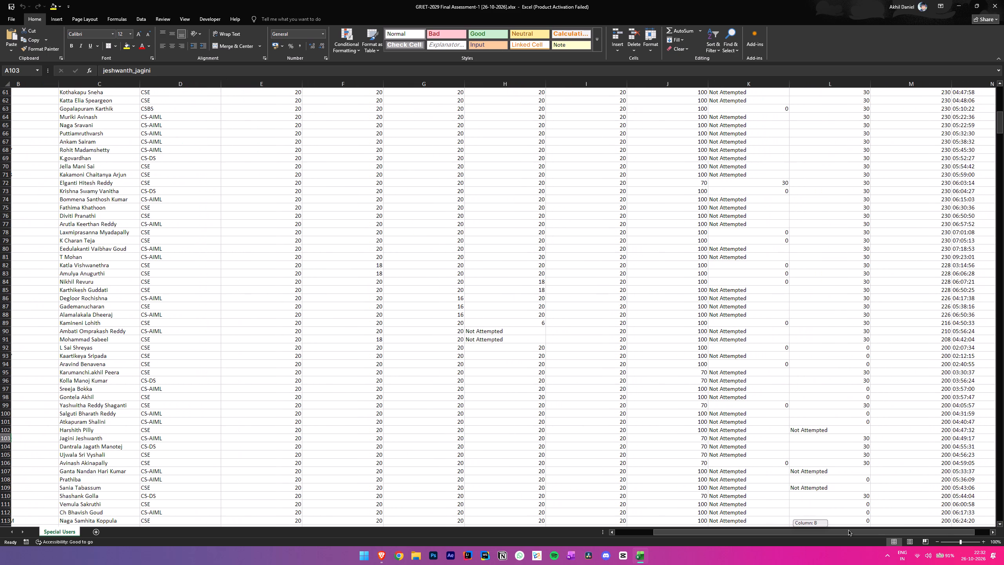
left_click_drag(849, 530, 700, 535)
scroll(105, 403, "down", 8)
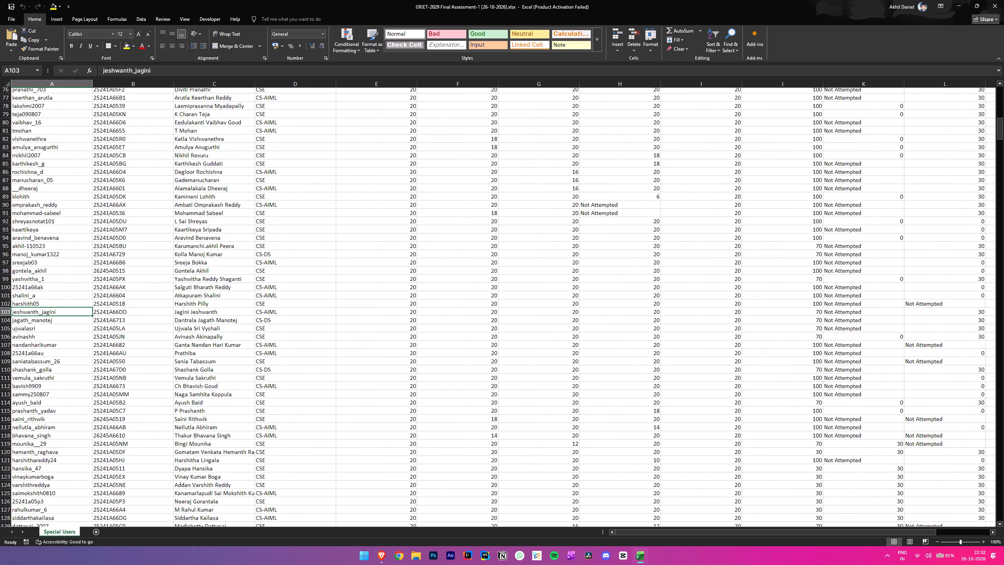
Search the sheet for the account owner's name.
key("ctrl+f")
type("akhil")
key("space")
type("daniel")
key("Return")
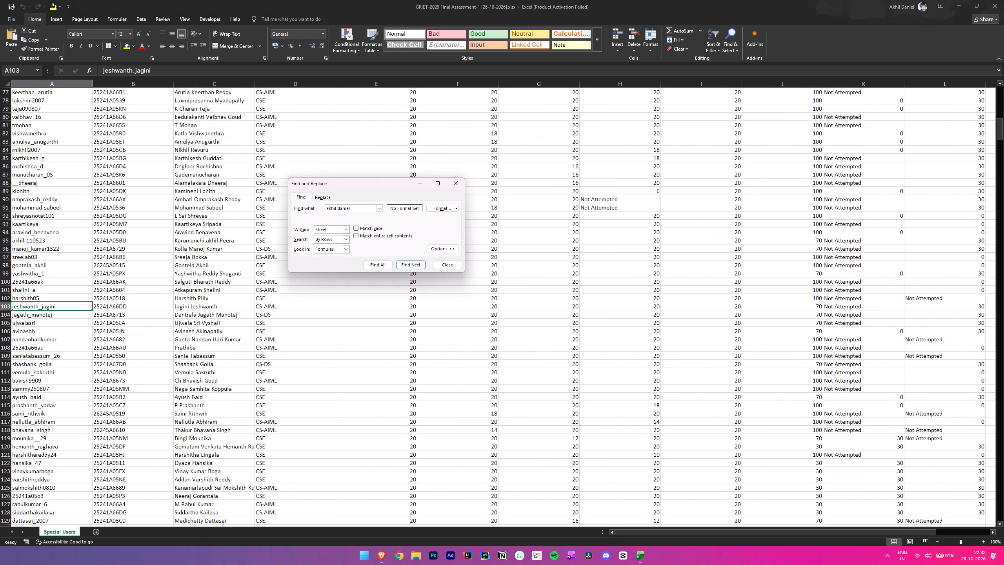
left_click(440, 262)
Examine the found student's branch and individual problem scores across row 224, up to Query Odd Sum.
left_click(302, 308)
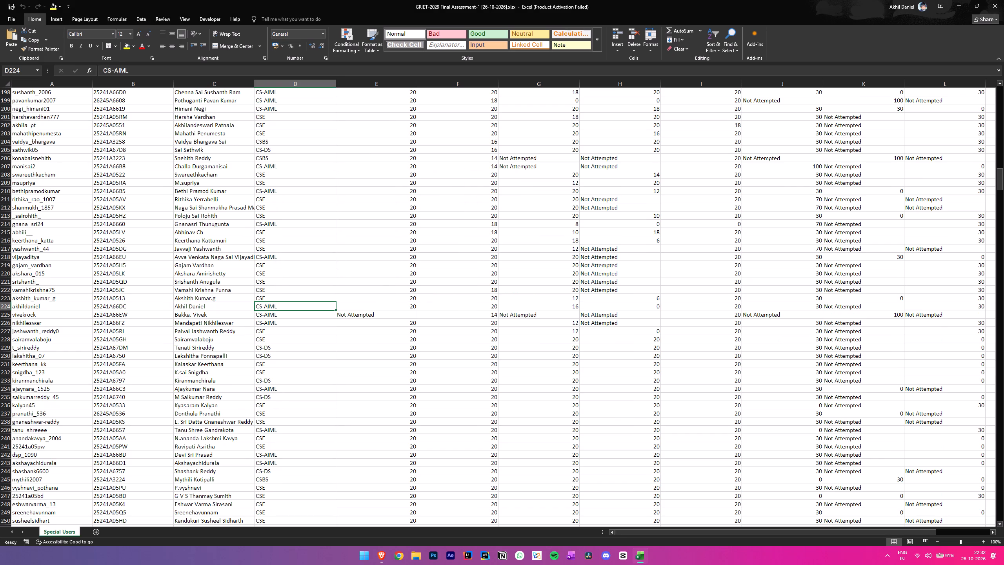
left_click(393, 308)
left_click(453, 308)
left_click(537, 308)
left_click(632, 309)
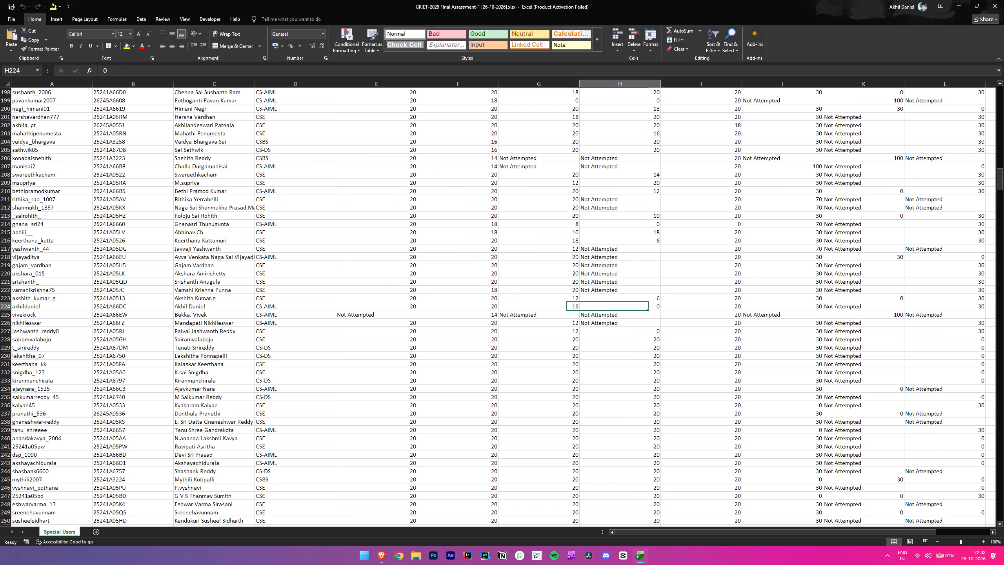
left_click(687, 309)
left_click(763, 306)
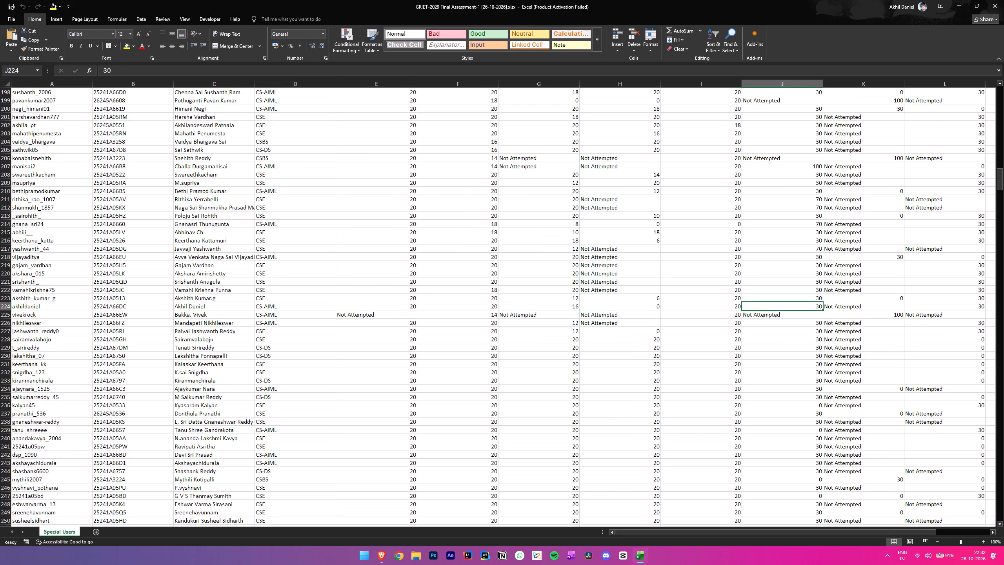
left_click(865, 304)
left_click(928, 303)
key("Down")
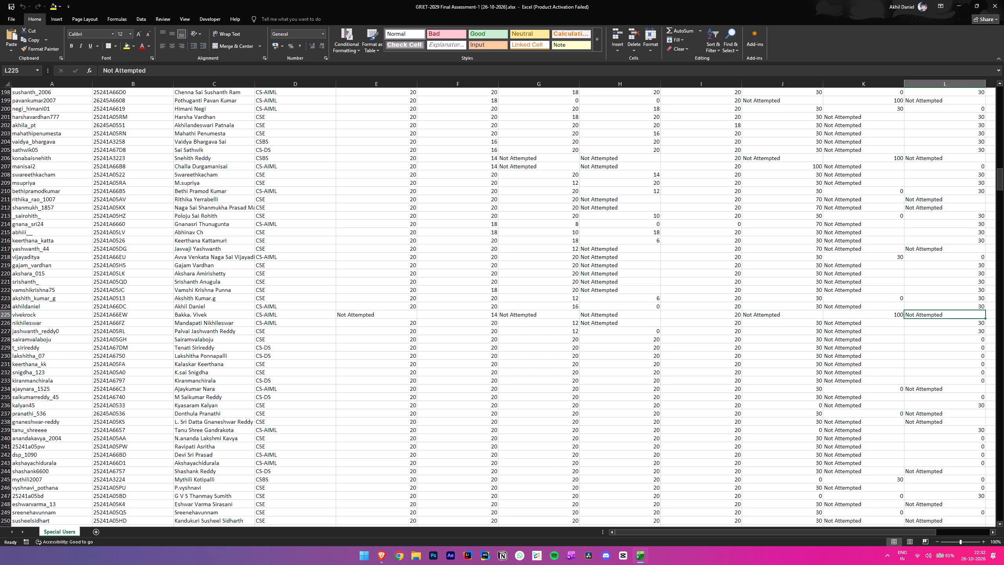
left_click(928, 303)
Recheck the Sum of Pairs and Query Odd Sum scores in row 224 and view that row's ContestScore.
left_click(820, 307)
double_click(820, 307)
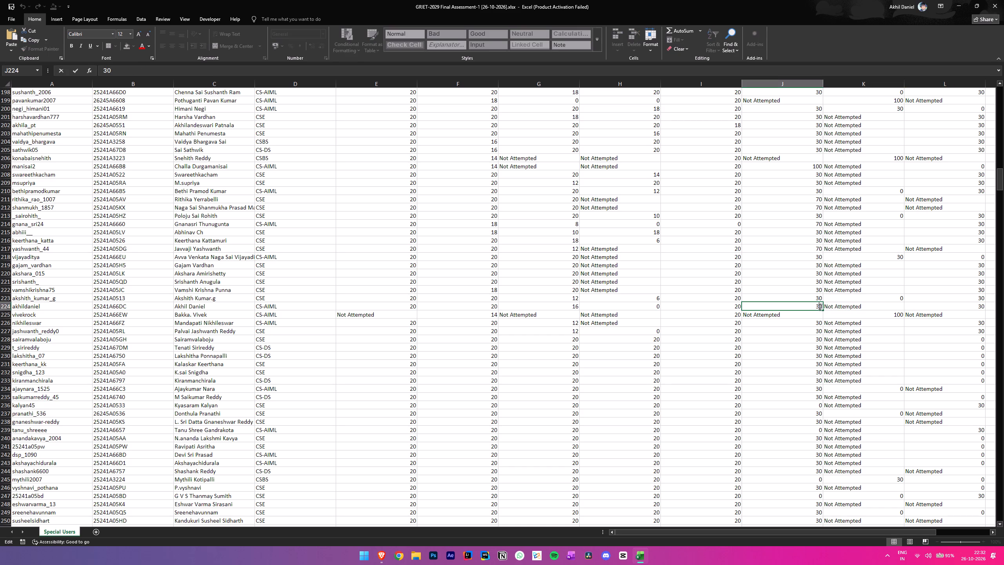
left_click(925, 306)
key("Down")
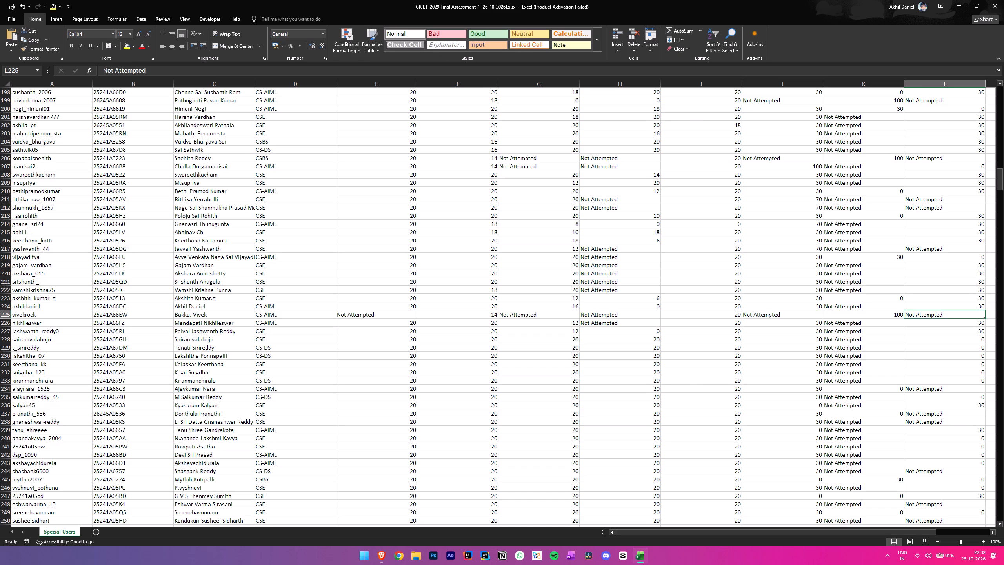
left_click(930, 306)
key("Right")
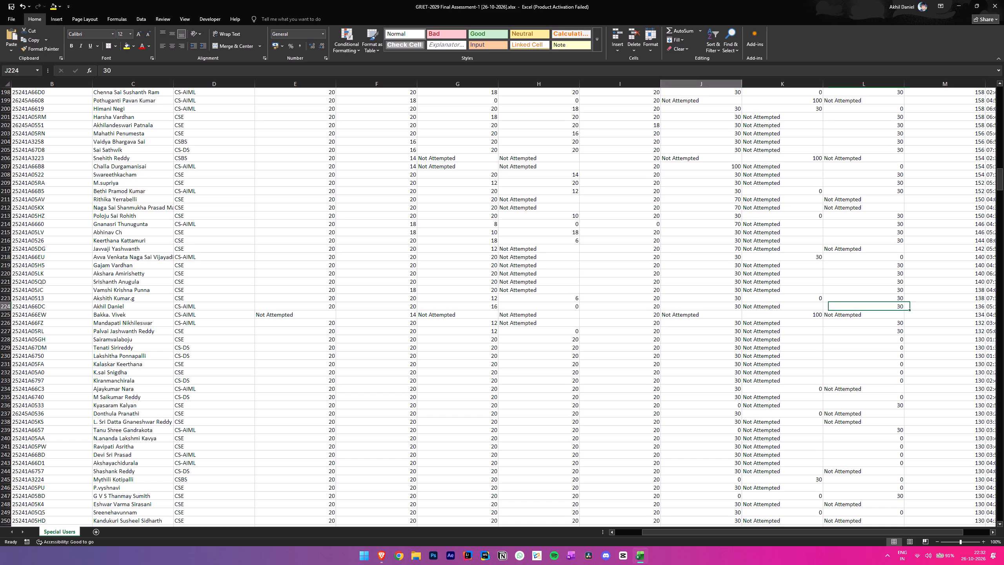
left_click(733, 307)
left_click(850, 306)
left_click(922, 306)
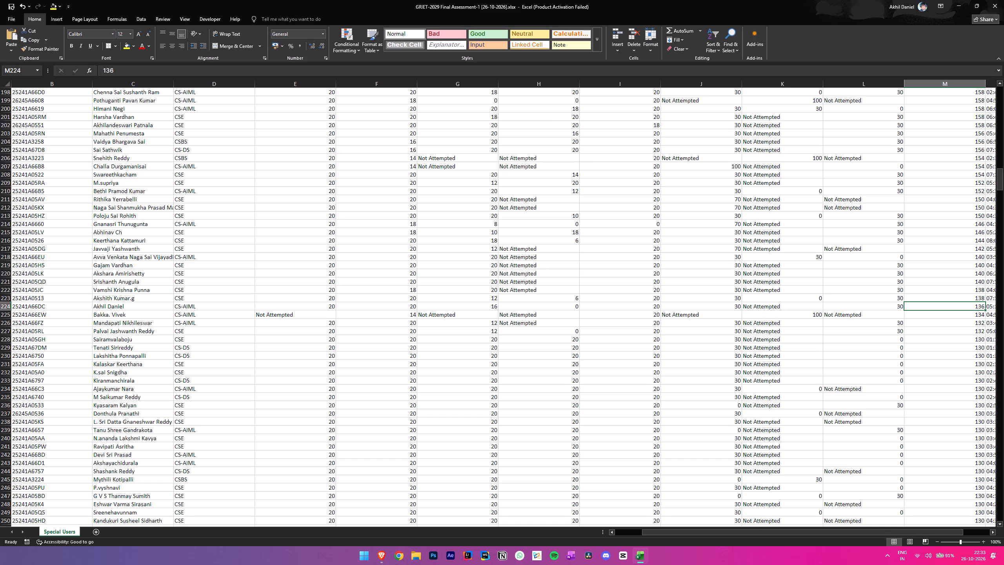
Go back to the first rows and compare the ContestScore values in rows 22 and 23.
scroll(922, 305, "up", 6)
scroll(922, 305, "down", 1)
scroll(922, 305, "up", 7)
scroll(922, 305, "down", 1)
scroll(922, 305, "up", 6)
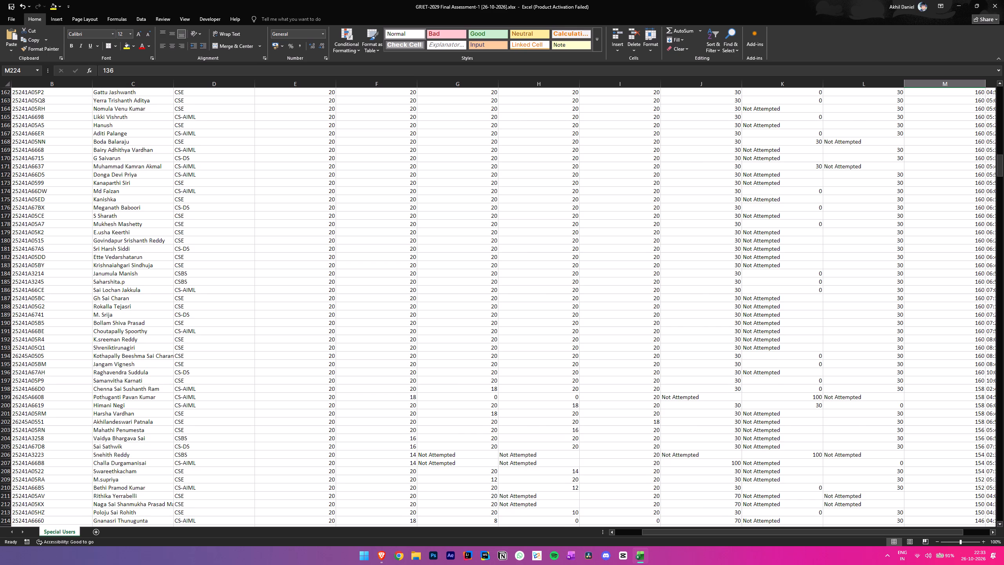
scroll(922, 305, "up", 4)
left_click_drag(998, 161, 997, 118)
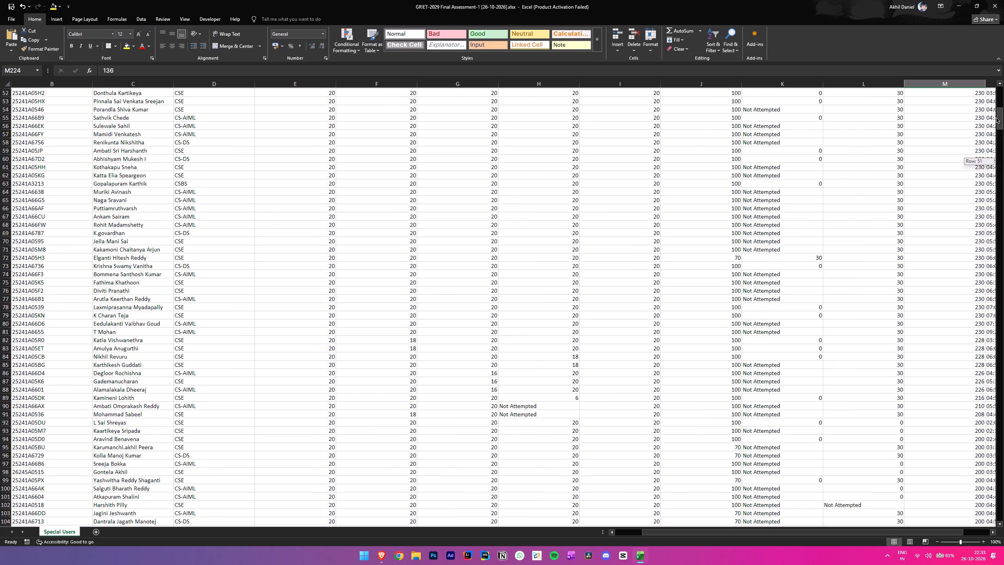
left_click_drag(997, 118, 998, 93)
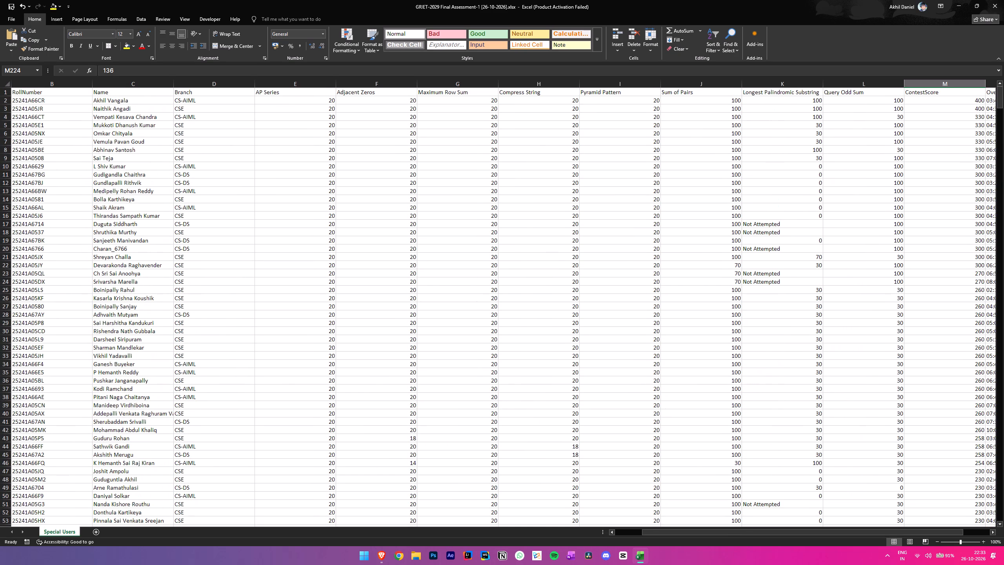
left_click(978, 276)
left_click(977, 272)
double_click(974, 270)
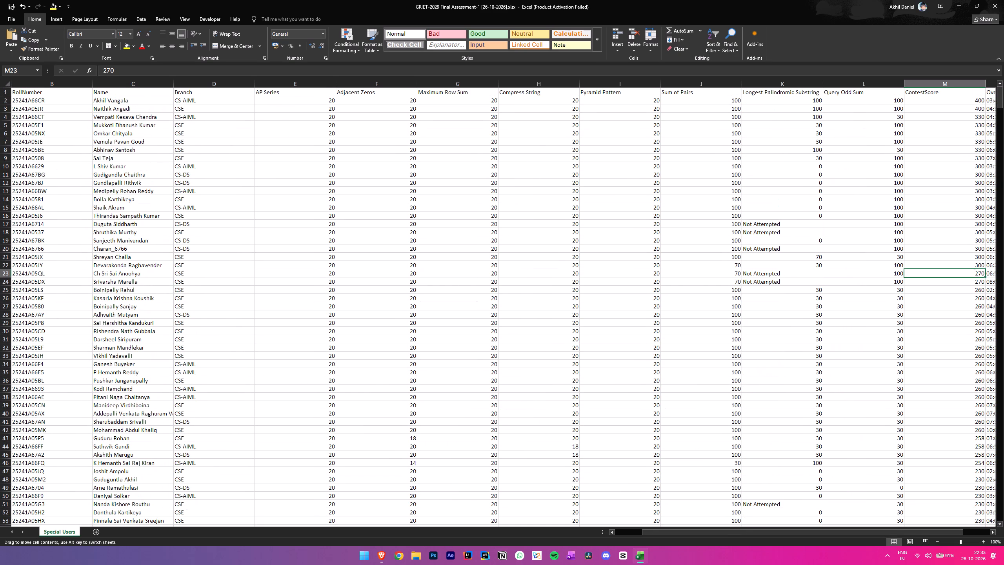
left_click(974, 274)
left_click(972, 270)
left_click(971, 265)
left_click(971, 275)
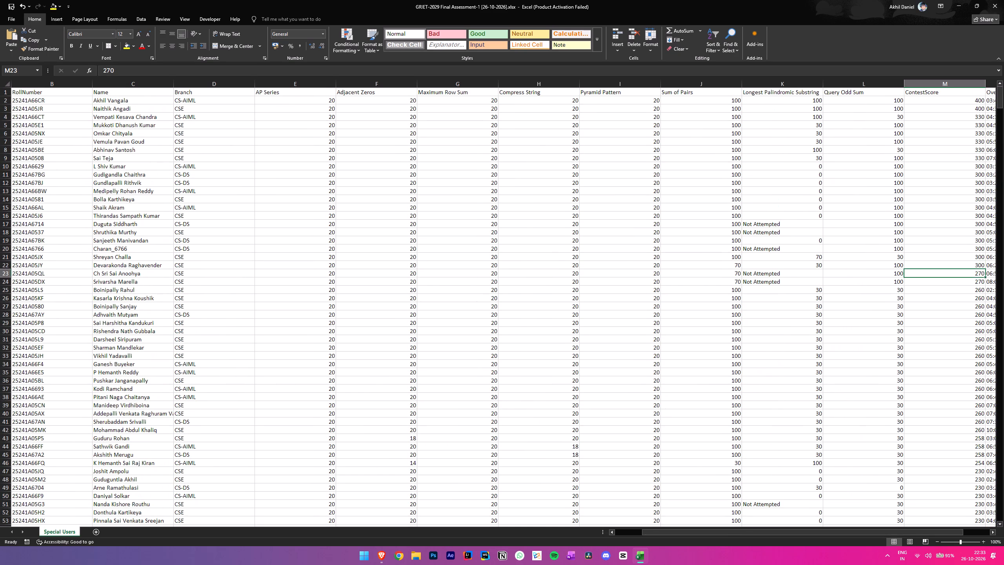
left_click(969, 267)
left_click(969, 275)
left_click(968, 268)
left_click(967, 266)
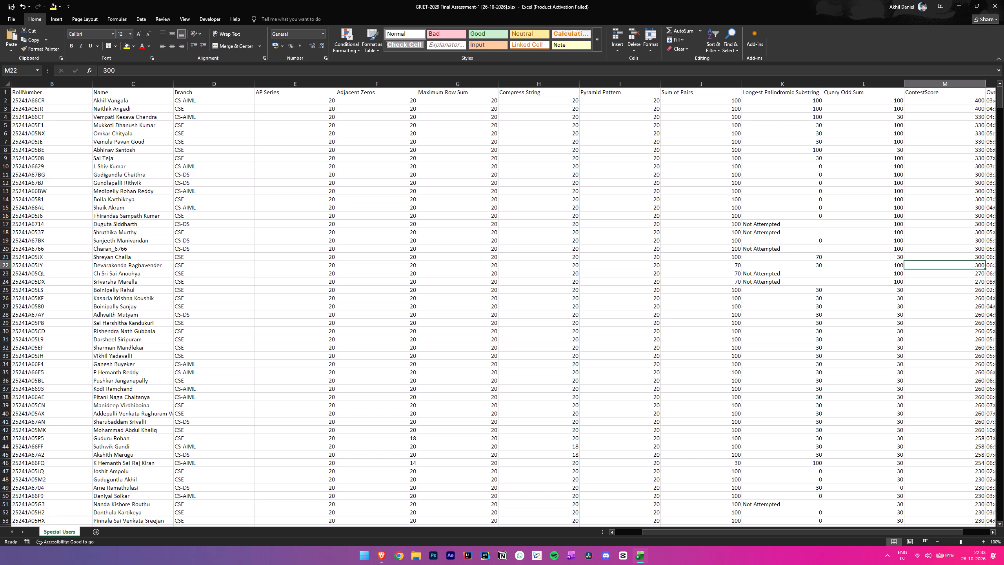
double_click(966, 267)
left_click(965, 278)
left_click(965, 270)
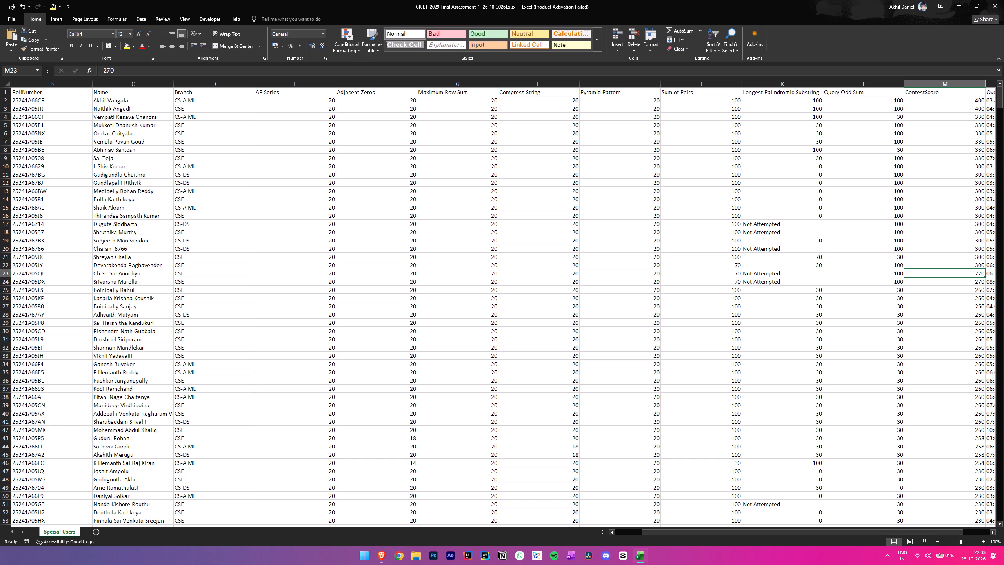
Check the roll numbers of the entries in rows 22 and 23.
left_click(31, 272)
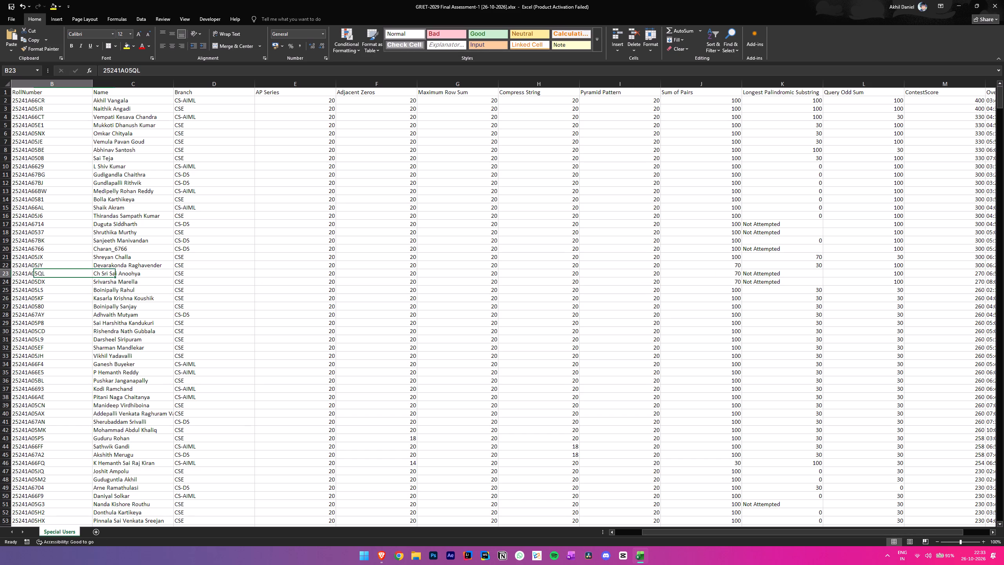
left_click(22, 267)
left_click(27, 272)
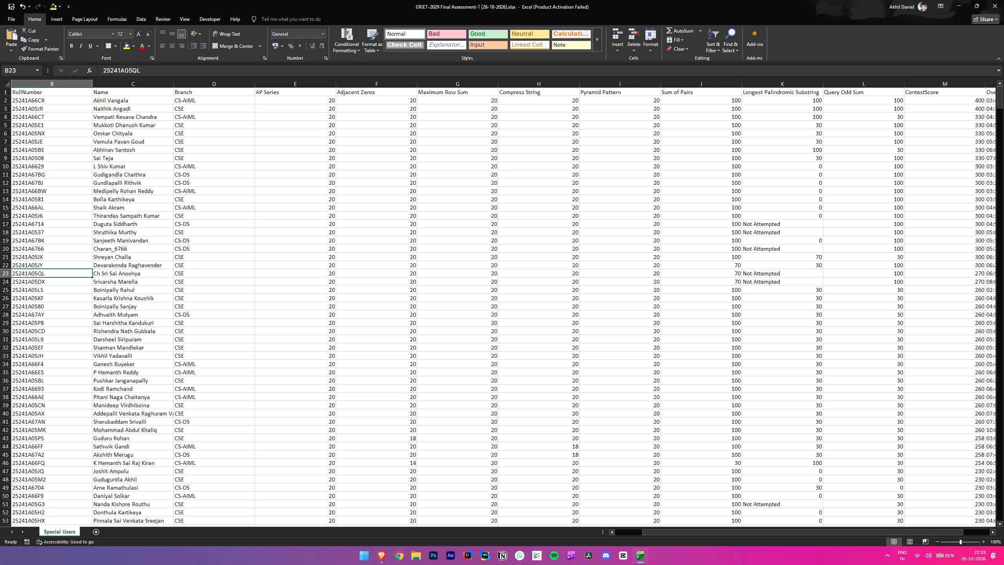
left_click(27, 266)
left_click(33, 272)
Skim the leaderboard down to about row 698 and return to the header row.
scroll(326, 284, "down", 5)
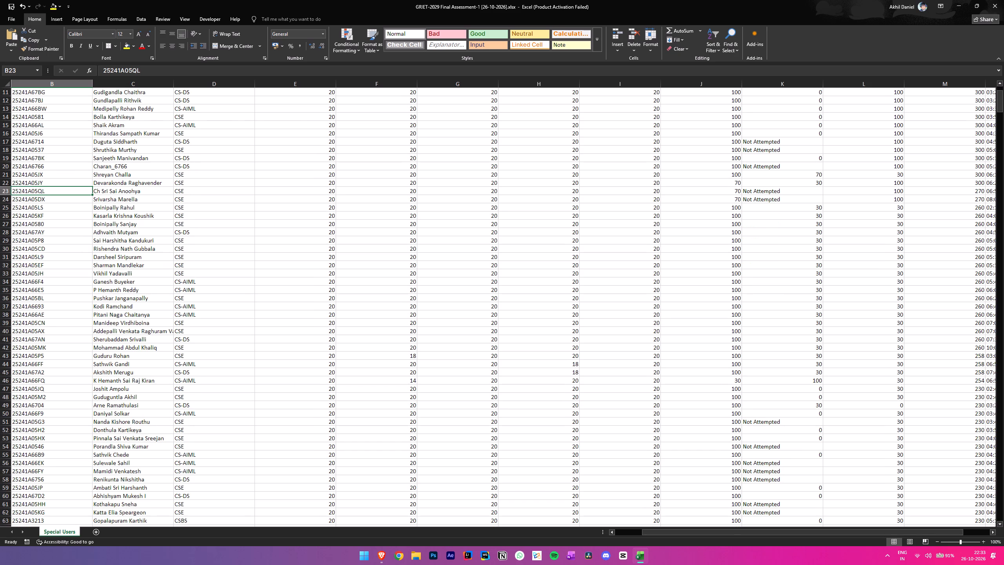
scroll(494, 243, "down", 6)
left_click_drag(1001, 114, 1000, 182)
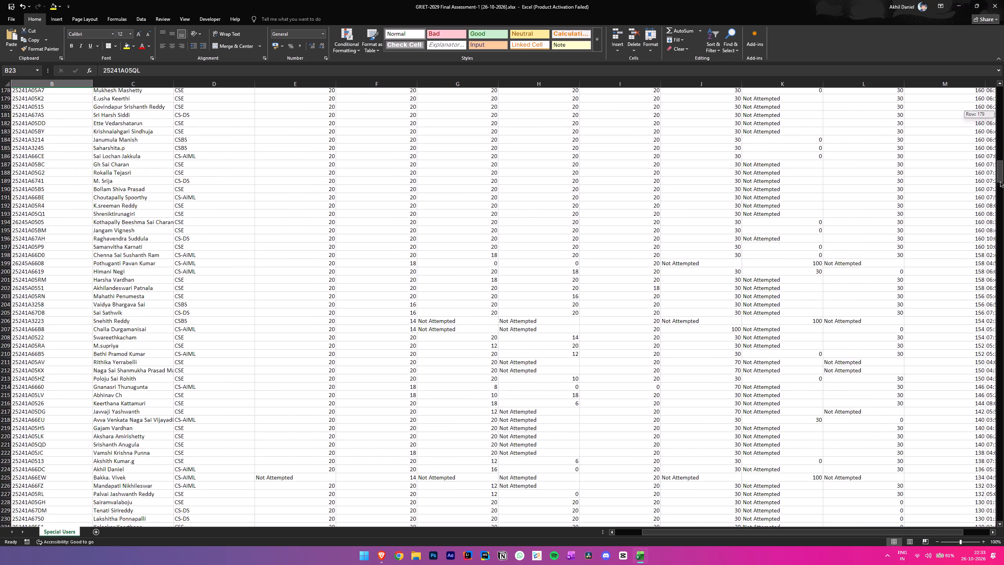
left_click_drag(1000, 182, 1003, 246)
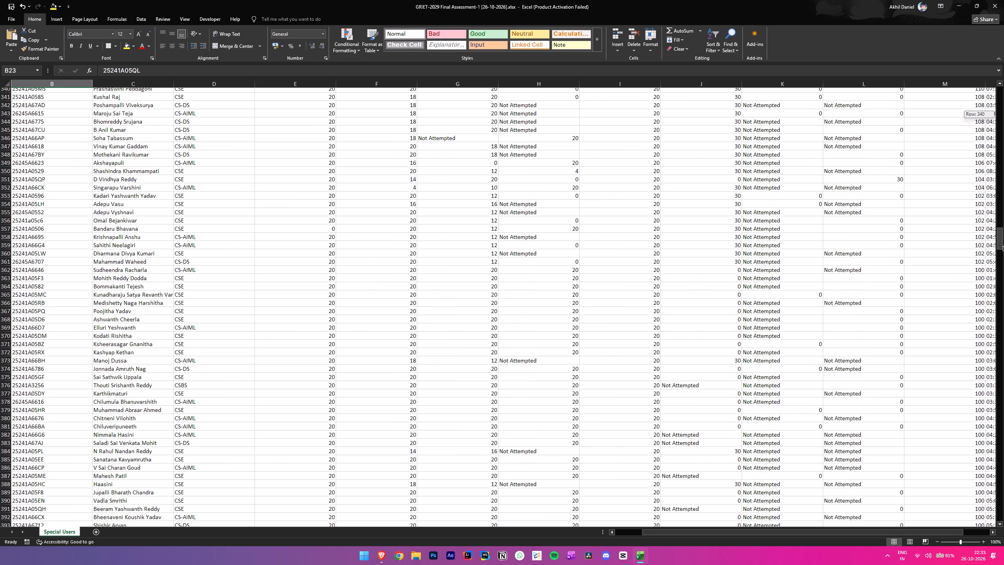
left_click_drag(1003, 246, 996, 297)
left_click_drag(1000, 293, 1001, 337)
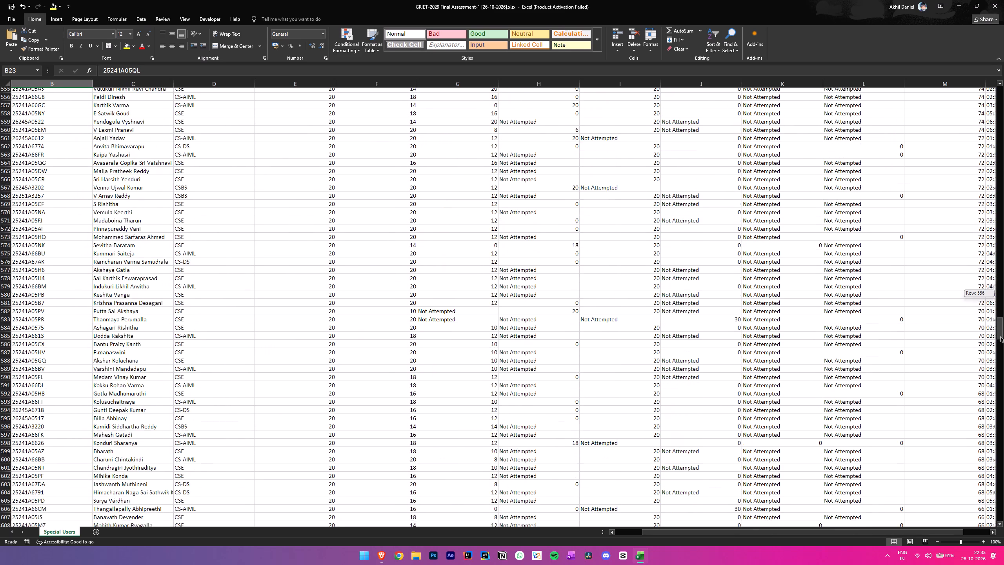
left_click_drag(1001, 337, 1003, 370)
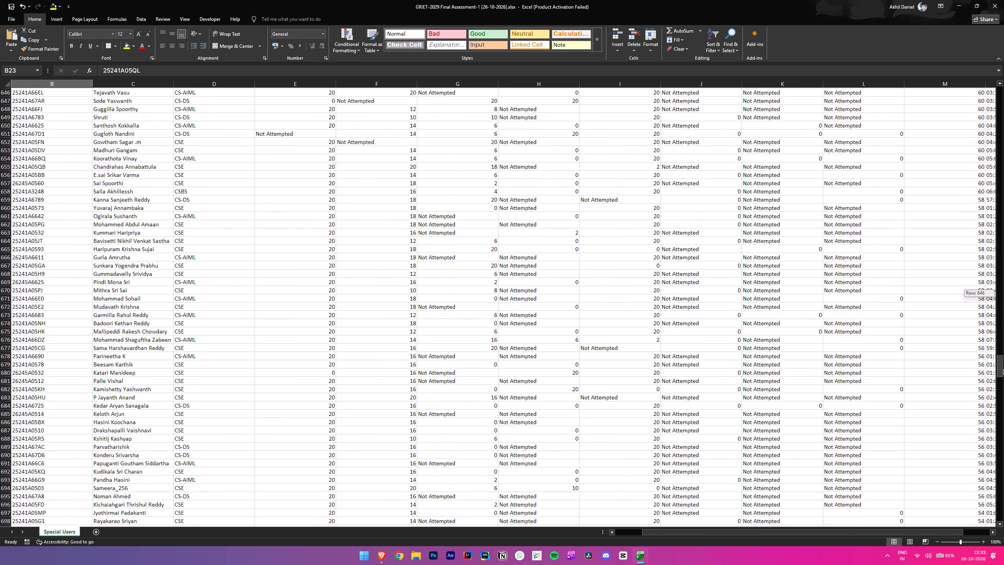
left_click_drag(1003, 370, 1003, 62)
scroll(162, 126, "up", 1)
scroll(161, 126, "down", 2)
scroll(161, 126, "up", 6)
scroll(146, 114, "down", 1)
scroll(146, 114, "up", 2)
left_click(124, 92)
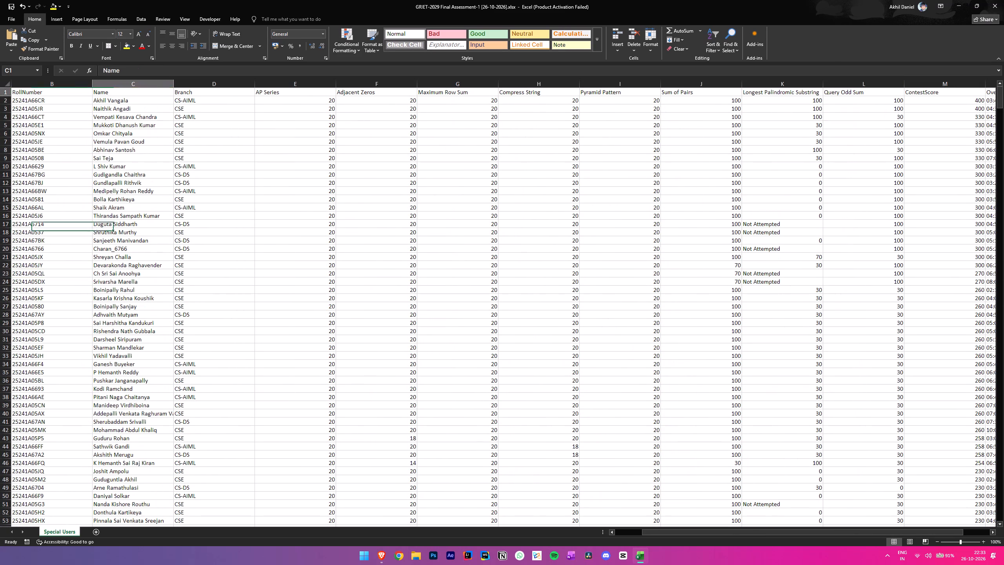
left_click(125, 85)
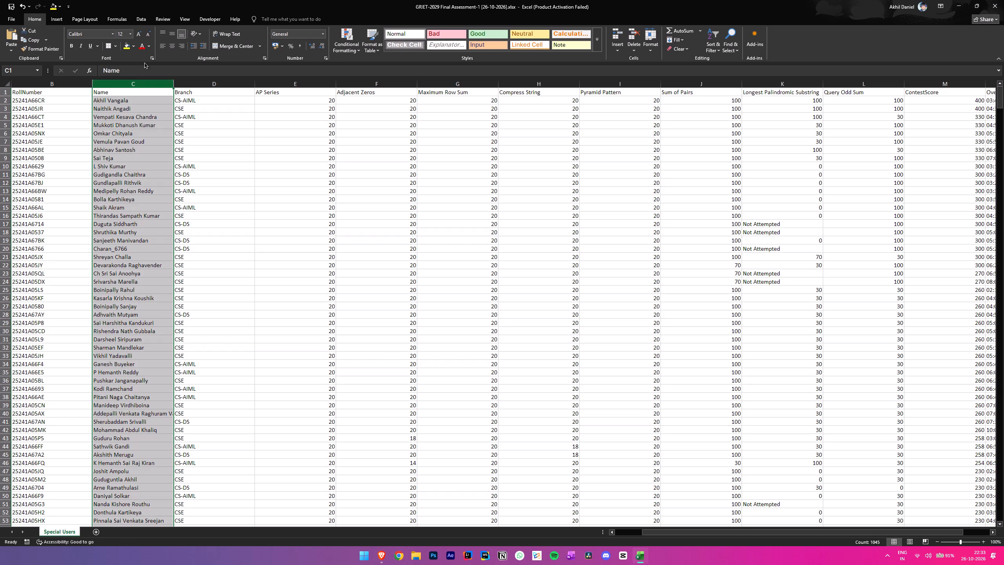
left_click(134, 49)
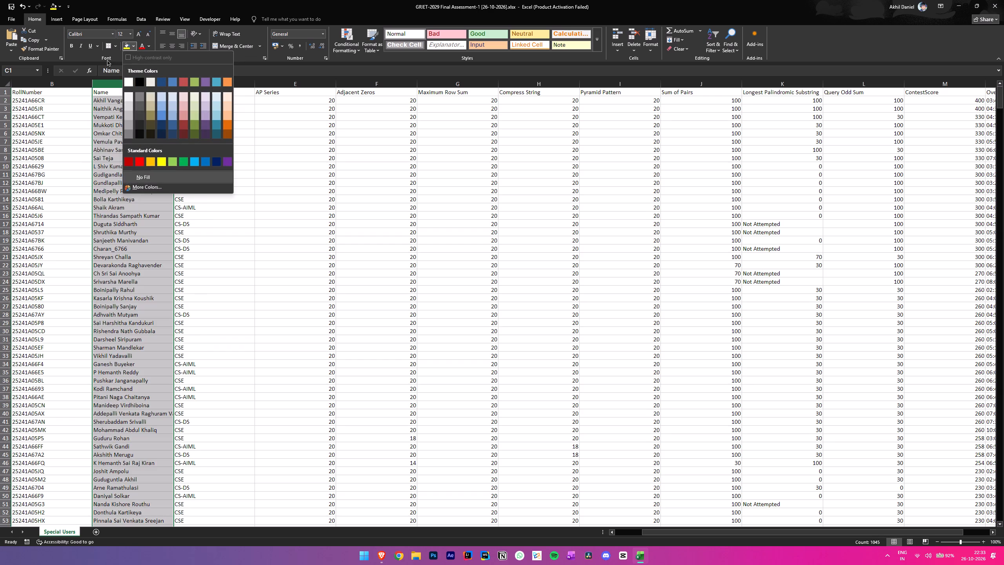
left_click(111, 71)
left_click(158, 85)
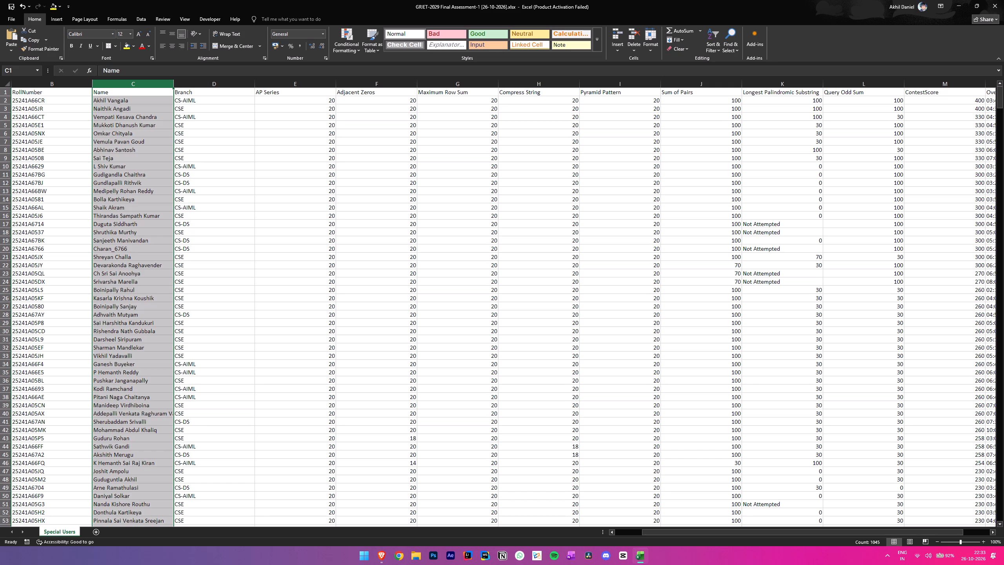
Sort the leaderboard by the RollNumber column from A to Z, expanding the selection to include the adjacent data.
left_click(55, 90)
left_click(53, 83)
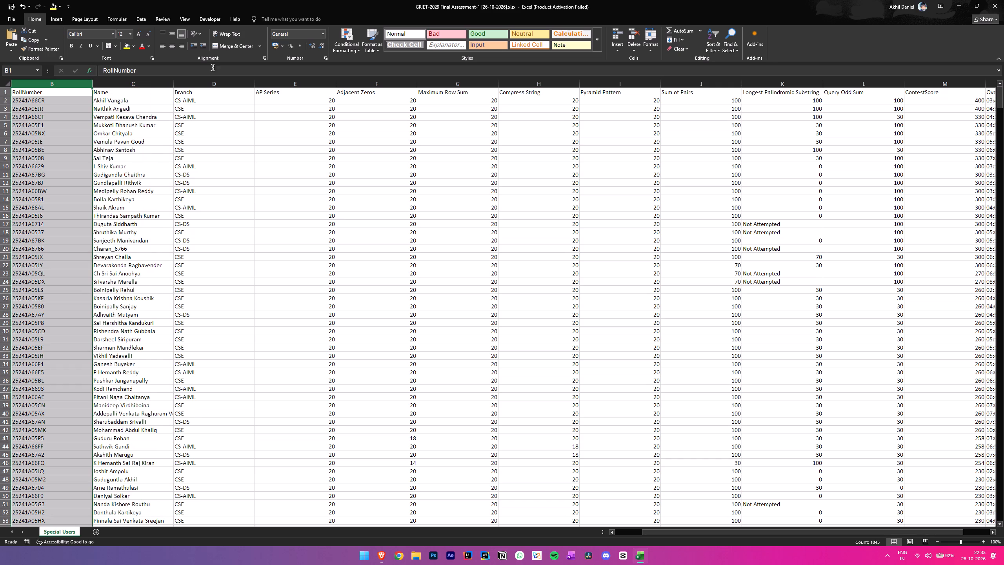
left_click(716, 45)
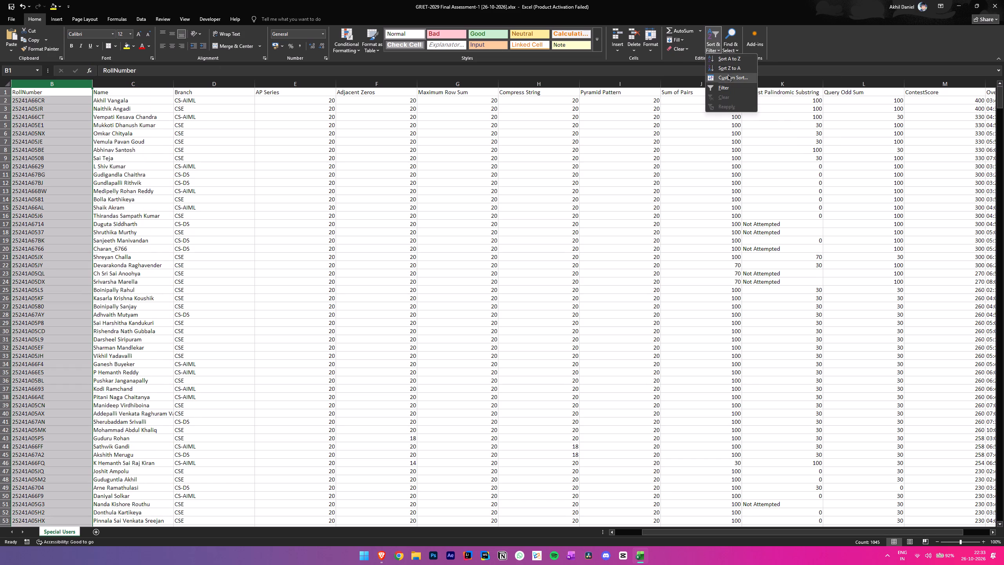
left_click(729, 57)
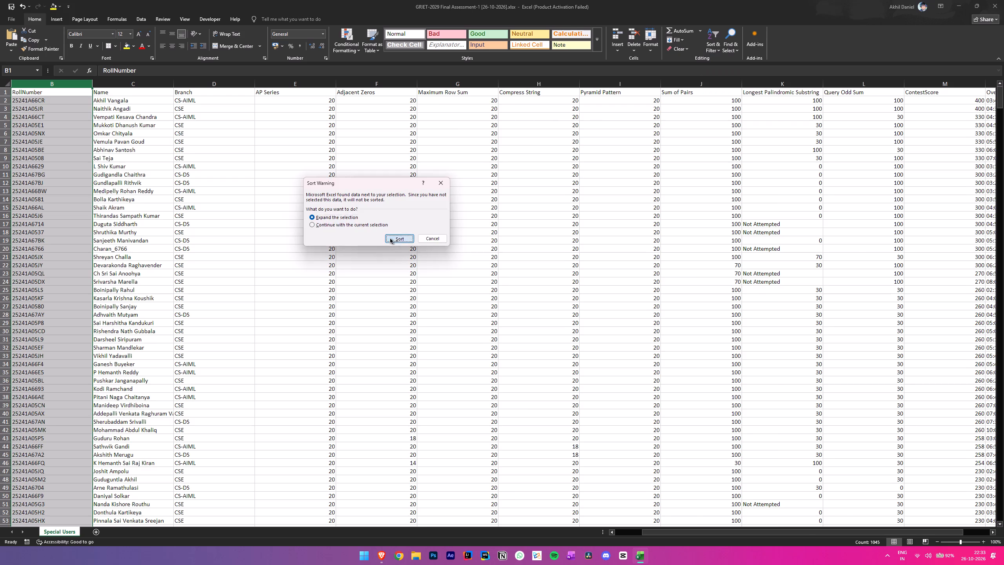
left_click(390, 239)
Review the sorted entries from the first rows down to about row 158.
scroll(46, 202, "down", 11)
scroll(47, 202, "up", 2)
scroll(47, 202, "down", 1)
scroll(47, 202, "up", 13)
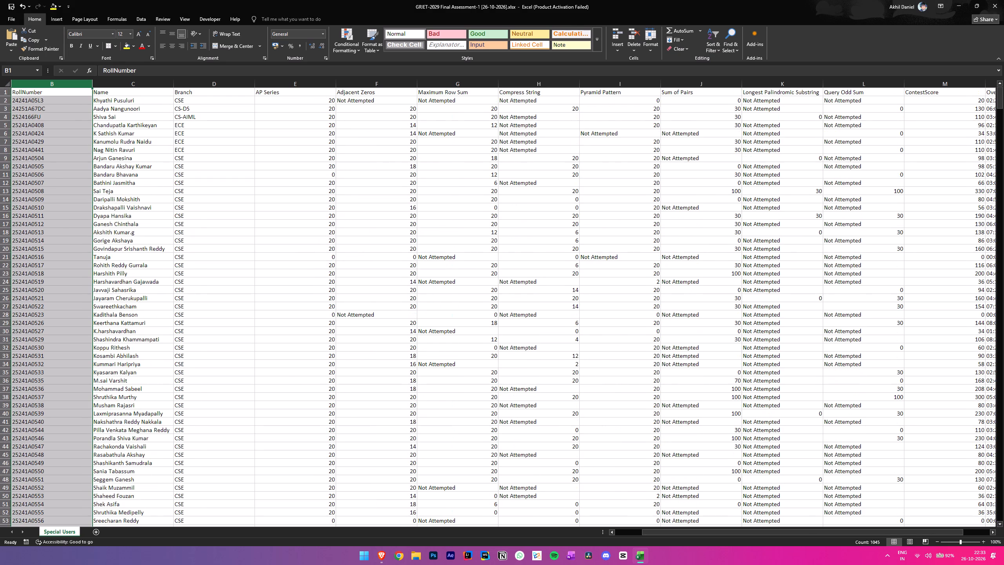
scroll(47, 202, "up", 4)
scroll(58, 167, "down", 19)
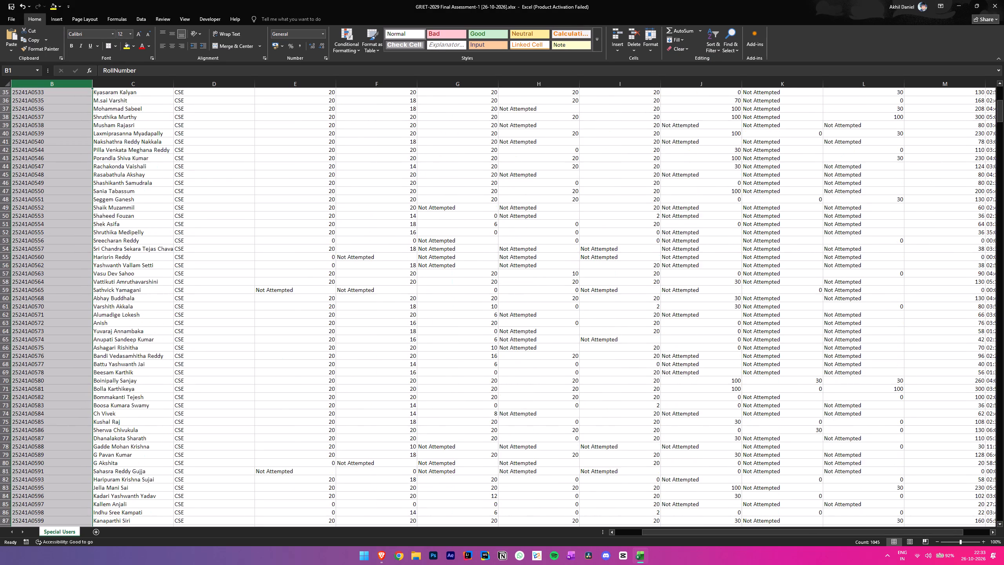
scroll(53, 179, "down", 15)
scroll(44, 232, "up", 1)
scroll(43, 233, "down", 4)
scroll(42, 235, "up", 1)
scroll(42, 235, "down", 5)
scroll(42, 235, "up", 1)
scroll(42, 235, "down", 1)
scroll(42, 235, "up", 1)
scroll(42, 235, "down", 4)
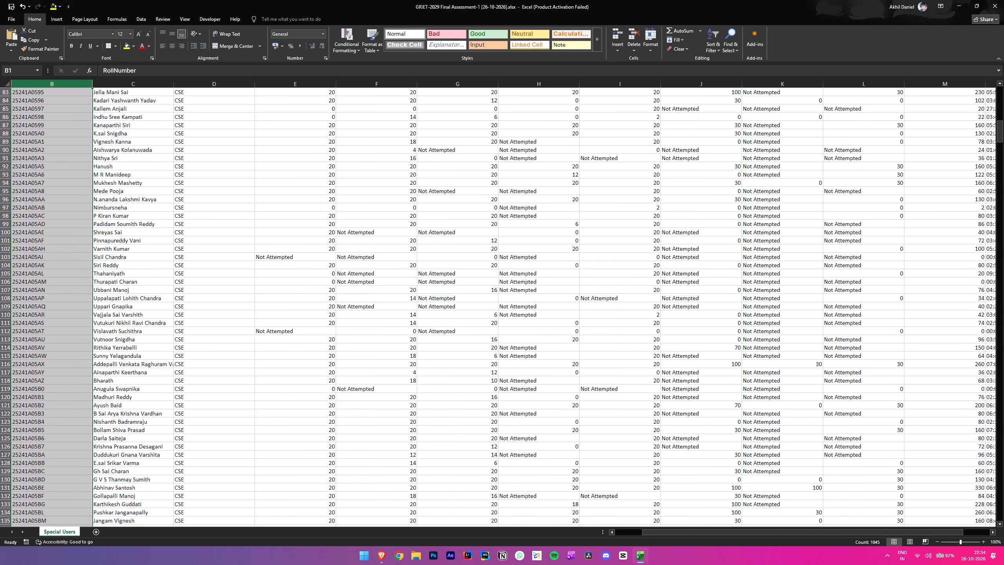
scroll(42, 235, "down", 2)
scroll(42, 235, "up", 2)
scroll(42, 235, "down", 3)
scroll(42, 235, "up", 1)
scroll(42, 235, "down", 2)
scroll(42, 235, "up", 1)
scroll(42, 235, "down", 1)
Locate the CS-AIML entries around rows 560 to 680 of the sorted list, with the username column in view.
middle_click(137, 266)
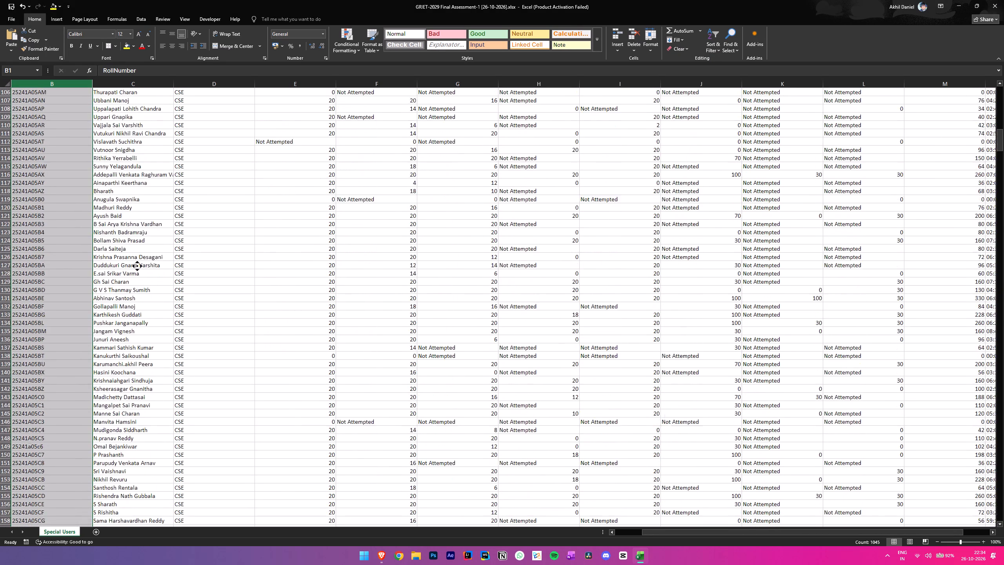
middle_click(137, 418)
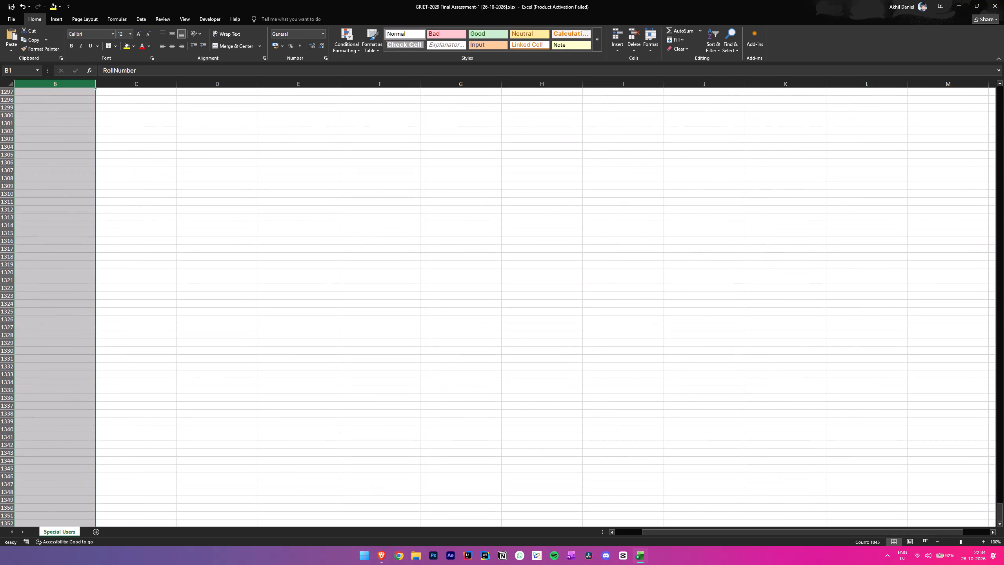
scroll(114, 347, "up", 1)
middle_click(114, 347)
middle_click(104, 191)
scroll(68, 266, "down", 6)
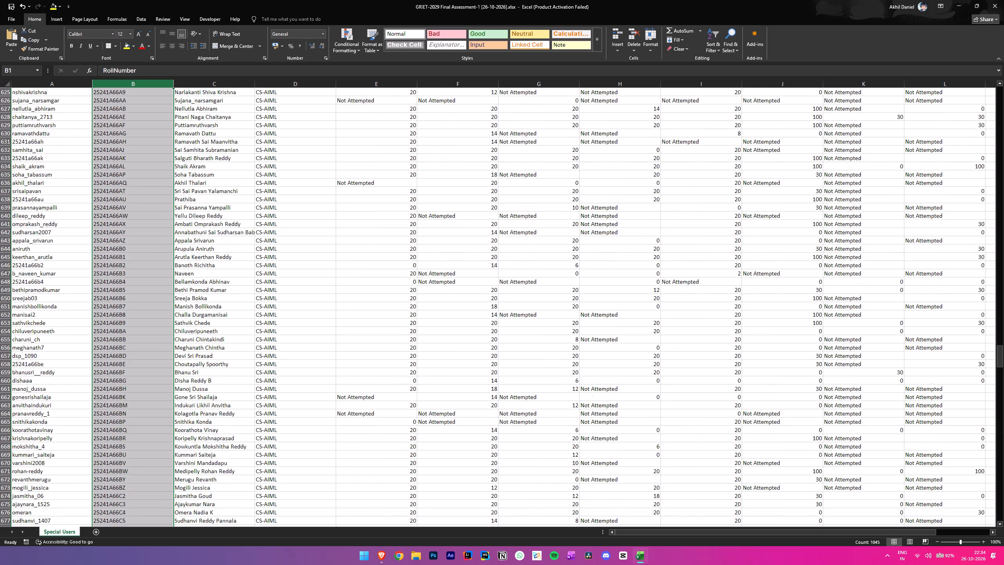
scroll(68, 268, "down", 1)
scroll(138, 284, "up", 19)
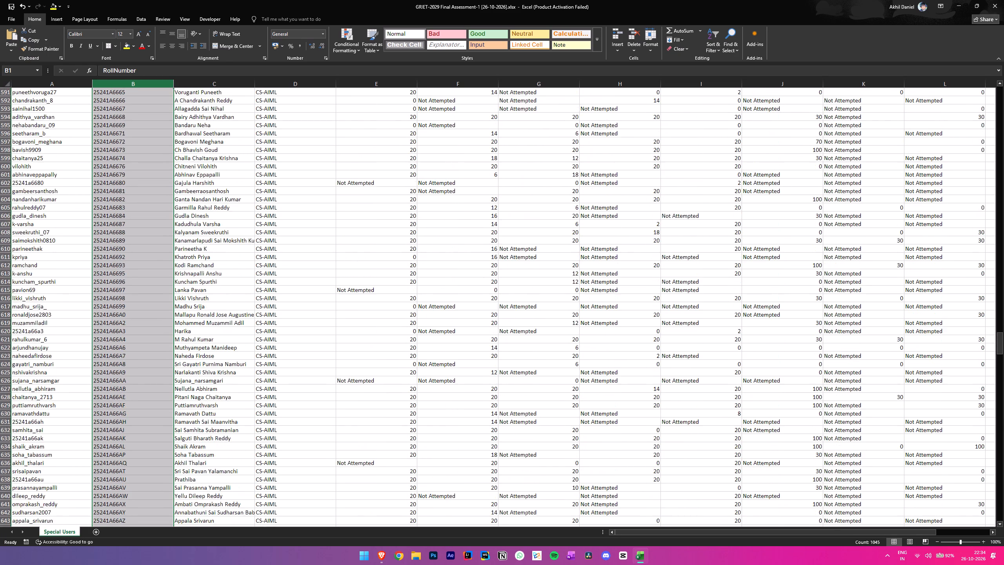
scroll(140, 285, "up", 15)
left_click(211, 246)
scroll(175, 250, "up", 5)
scroll(171, 251, "down", 4)
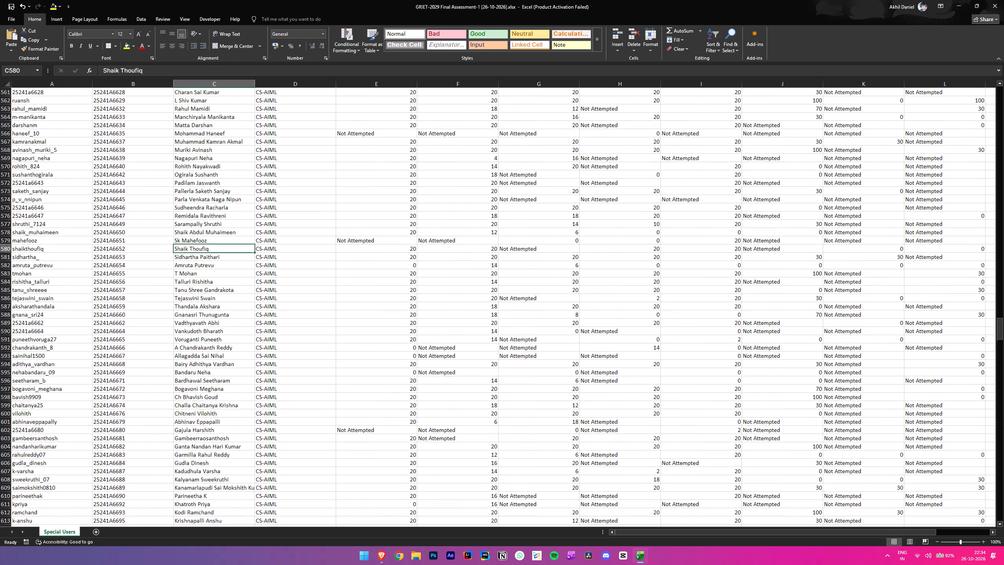
Read through the CS-AIML entries from about row 561 to row 715.
scroll(171, 251, "down", 5)
scroll(167, 252, "up", 2)
scroll(167, 252, "down", 17)
scroll(162, 267, "up", 1)
scroll(162, 267, "down", 5)
scroll(162, 268, "up", 1)
scroll(162, 268, "down", 3)
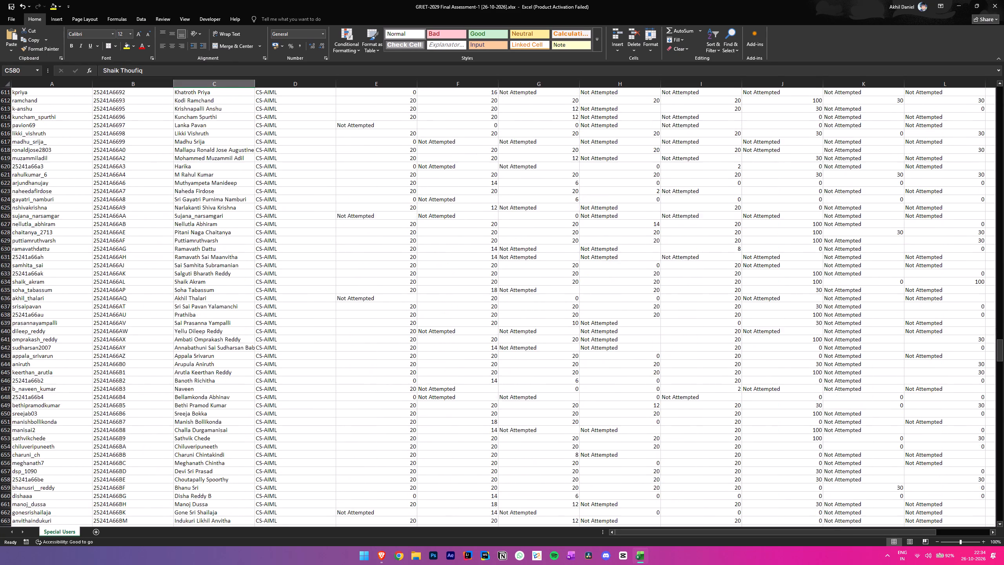
scroll(162, 268, "down", 16)
scroll(162, 268, "down", 11)
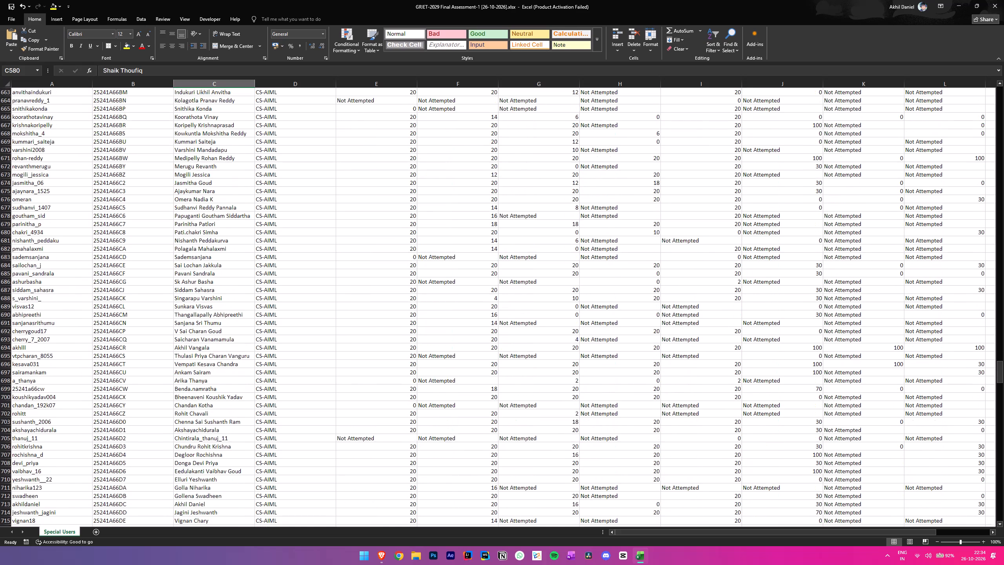
Select the CS-AIML entries in A697:L746 and autofill the block across into columns M and N.
left_click(134, 381)
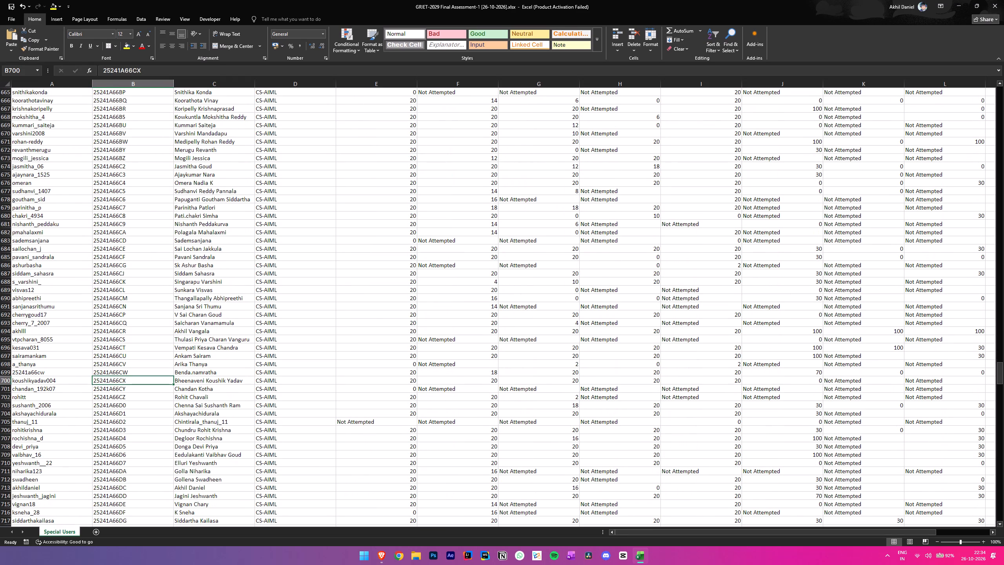
left_click(25, 356)
scroll(46, 369, "down", 4)
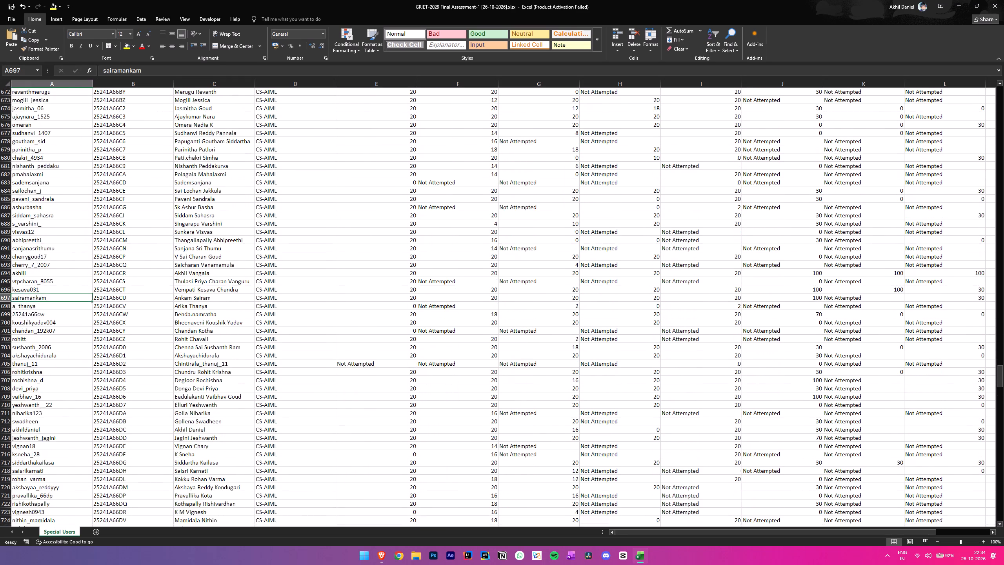
scroll(46, 369, "down", 16)
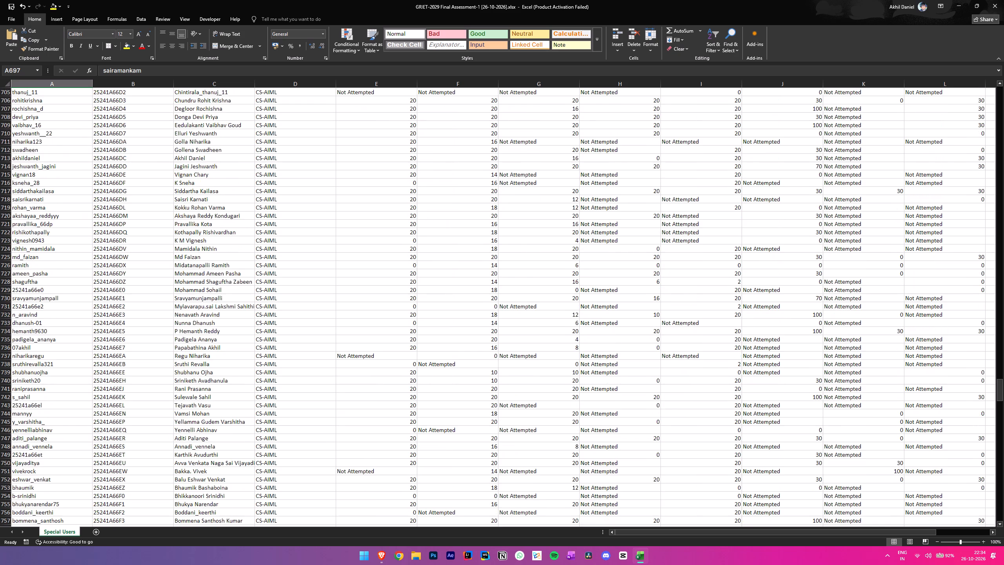
scroll(46, 369, "down", 12)
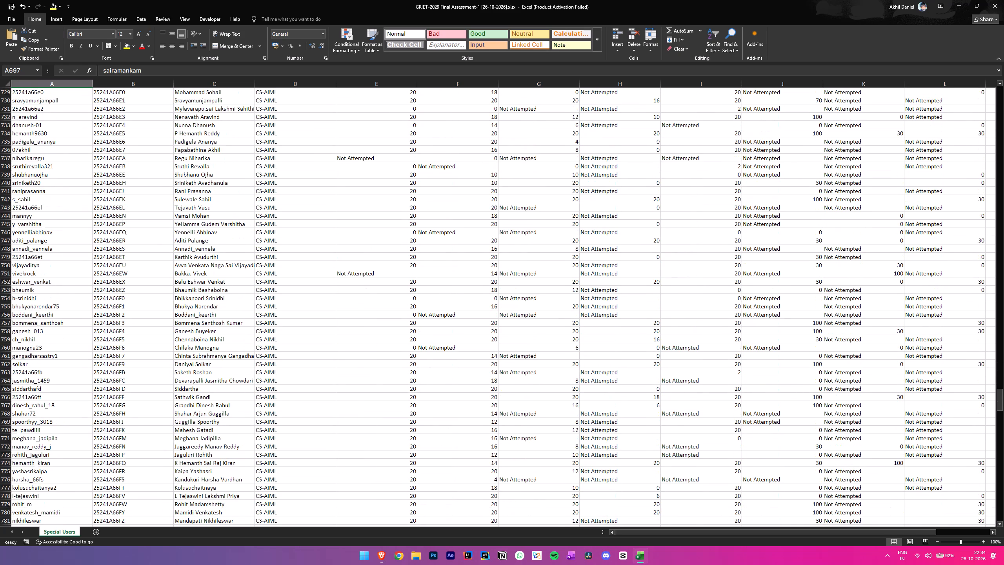
scroll(46, 369, "up", 12)
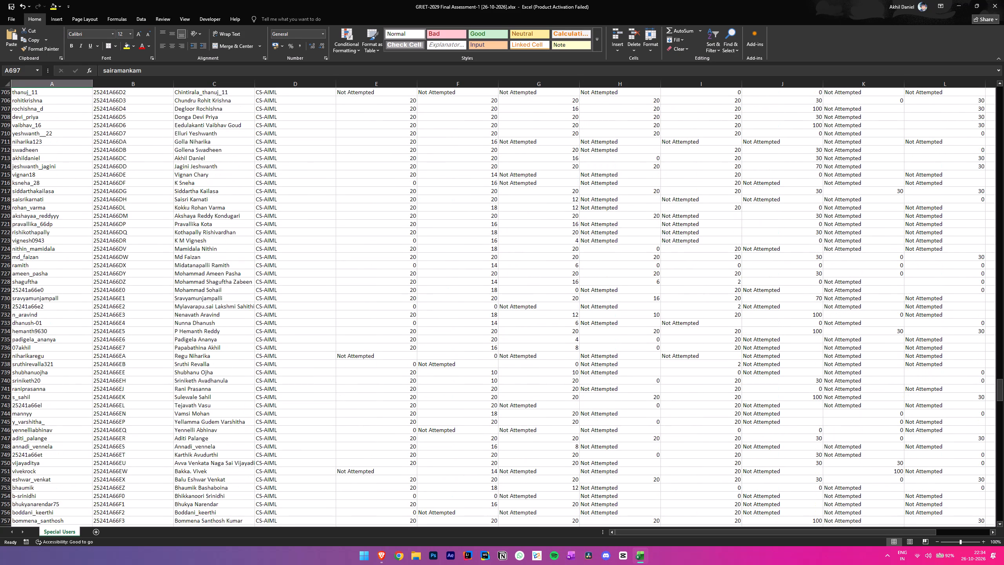
scroll(55, 319, "down", 4)
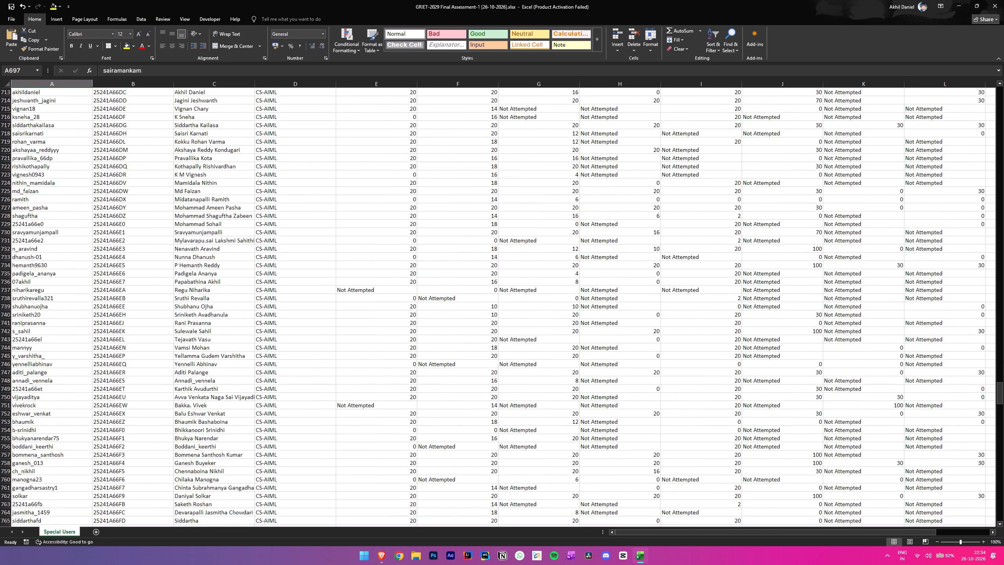
left_click(58, 363, "shift")
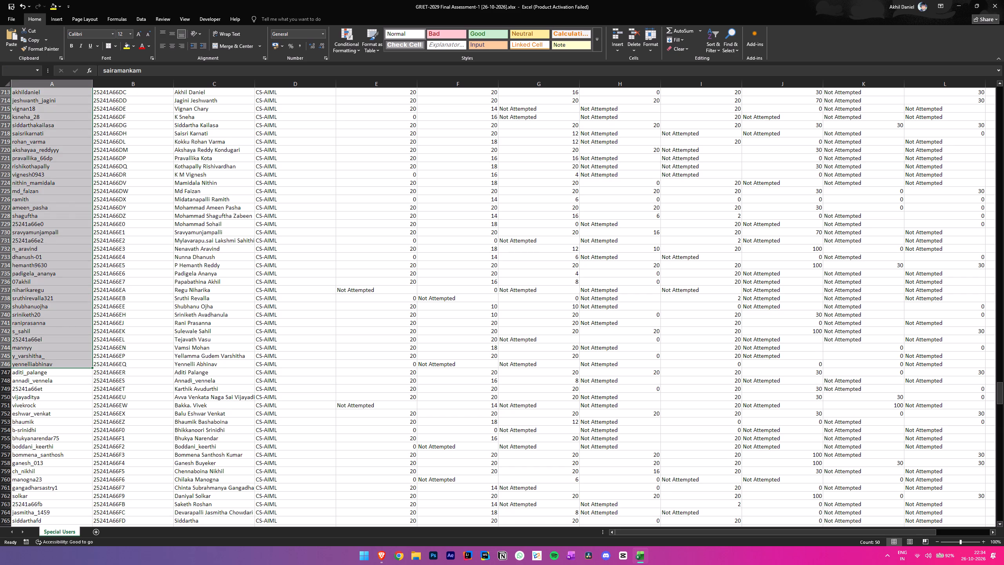
left_click(921, 349, "shift")
left_click(925, 365, "shift")
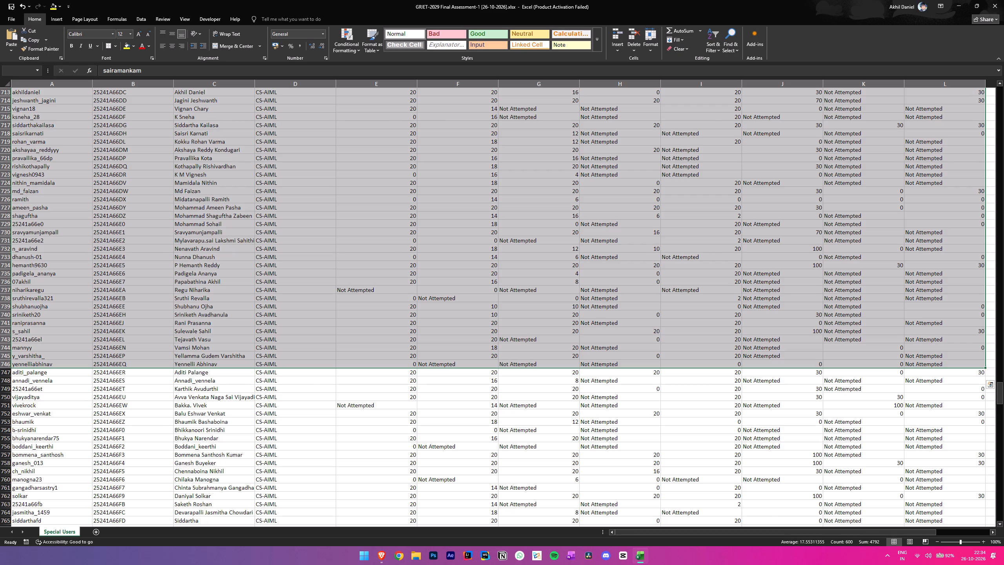
left_click_drag(984, 367, 941, 366)
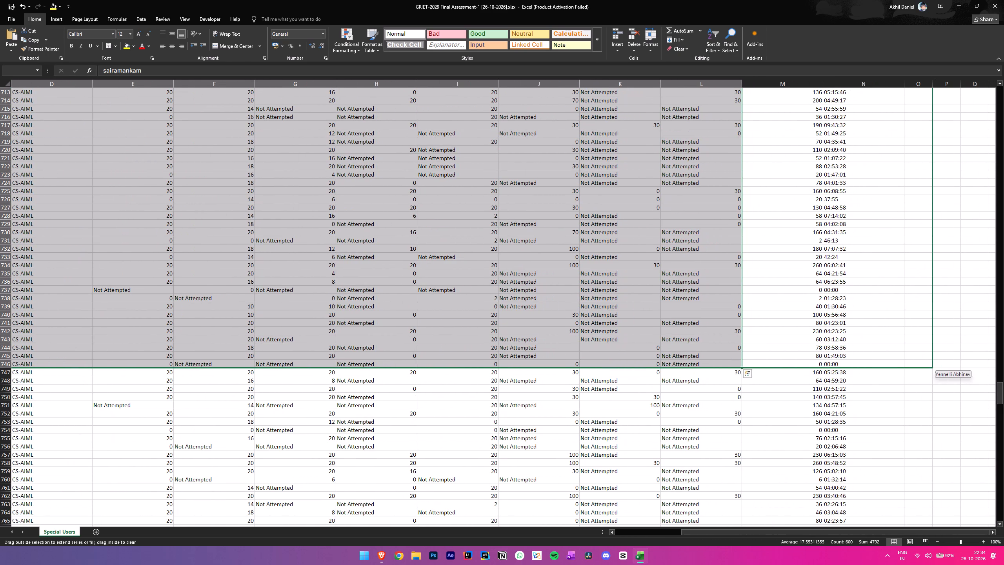
left_click_drag(941, 366, 902, 366)
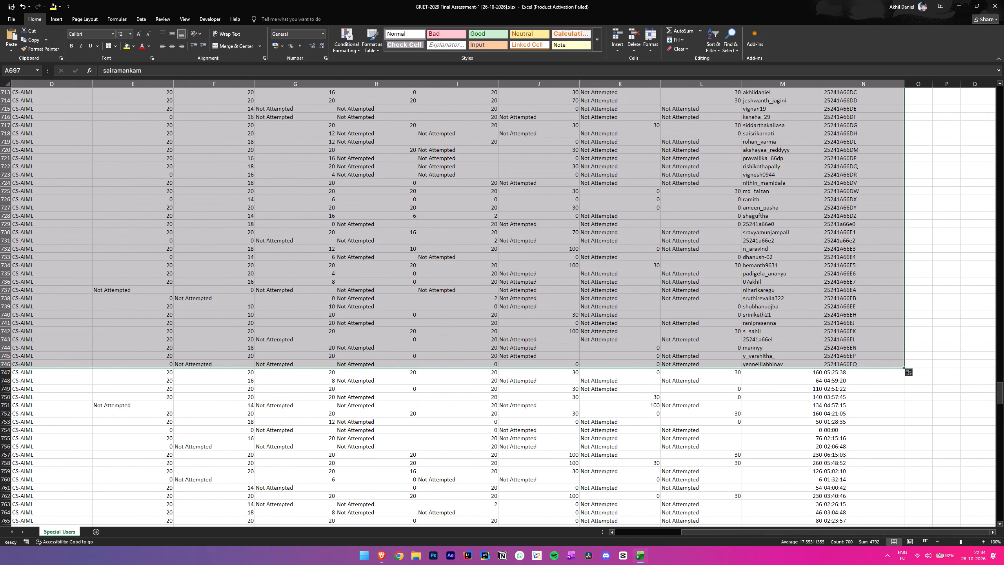
Copy the block A697:N746 and paste it into the empty area starting at cell P740.
key("ctrl+c")
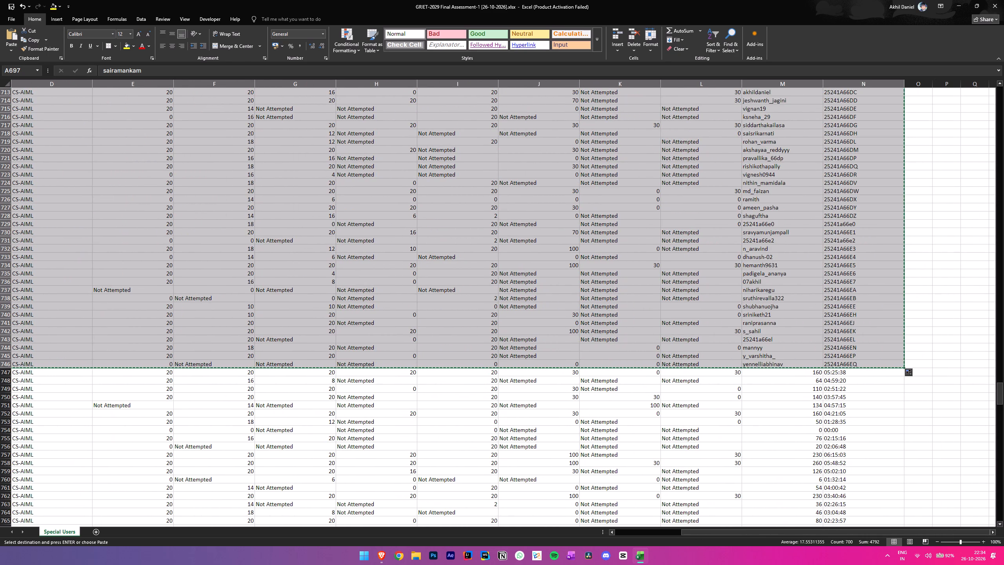
left_click(946, 315)
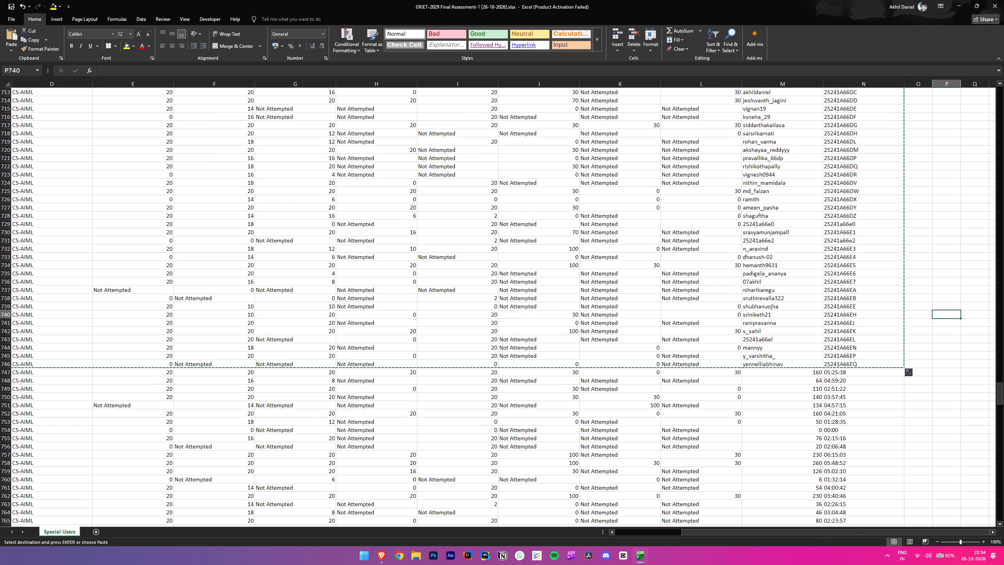
key("ctrl+v")
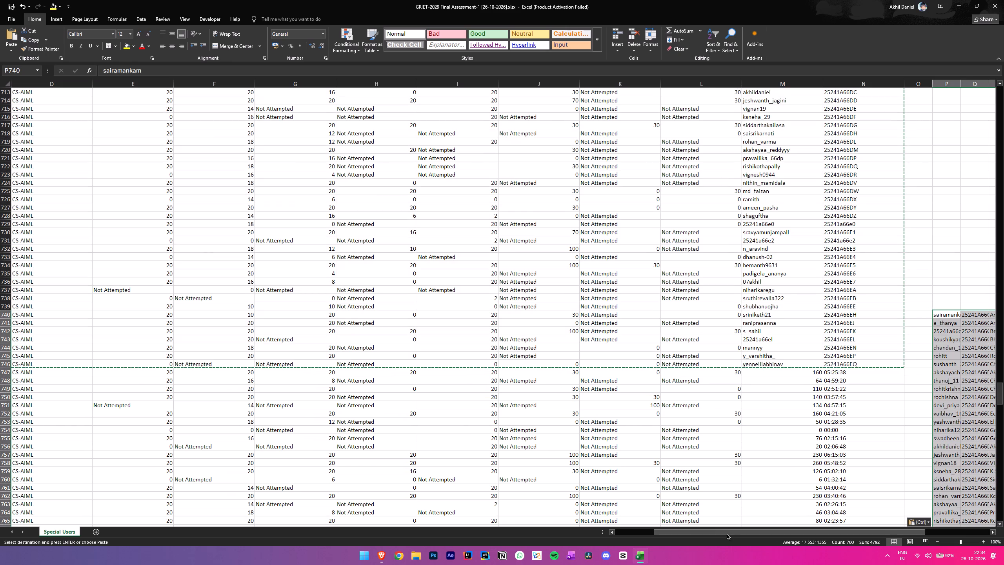
left_click_drag(728, 533, 794, 529)
scroll(791, 447, "down", 5)
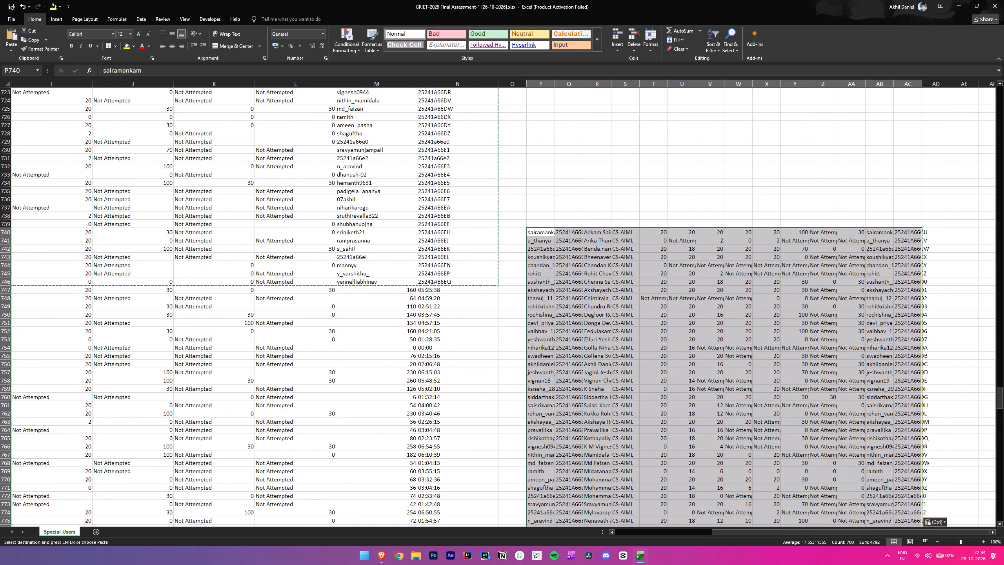
scroll(791, 446, "down", 4)
Clear the contents of column AC, the duplicate roll numbers at the end of the pasted block.
left_click(854, 357)
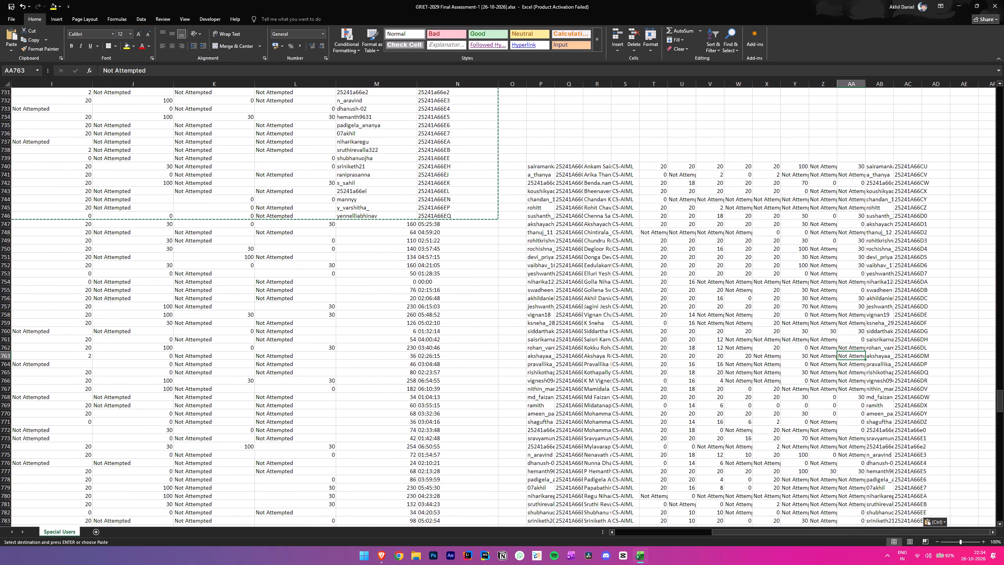
left_click(579, 343)
left_click(907, 86)
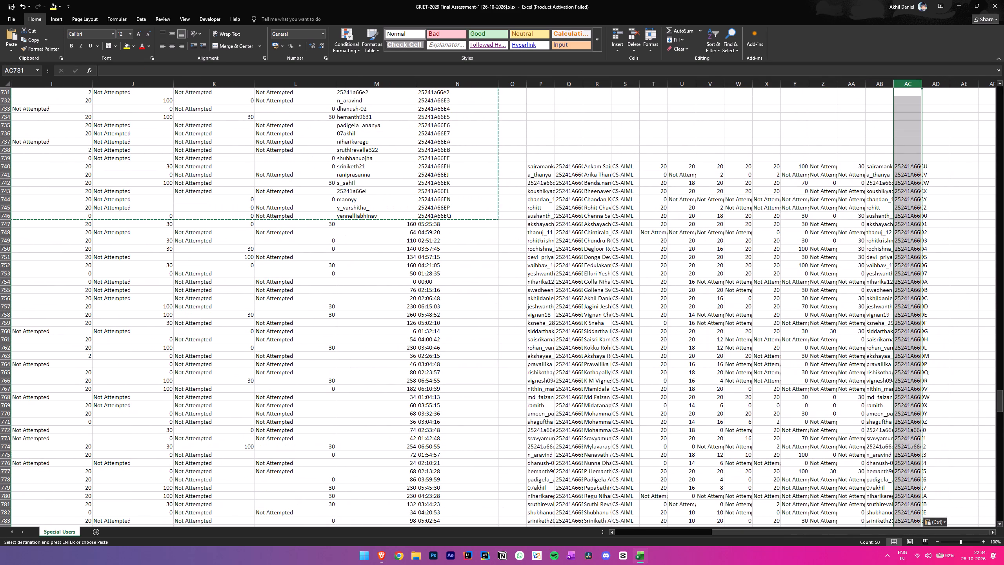
key("Delete")
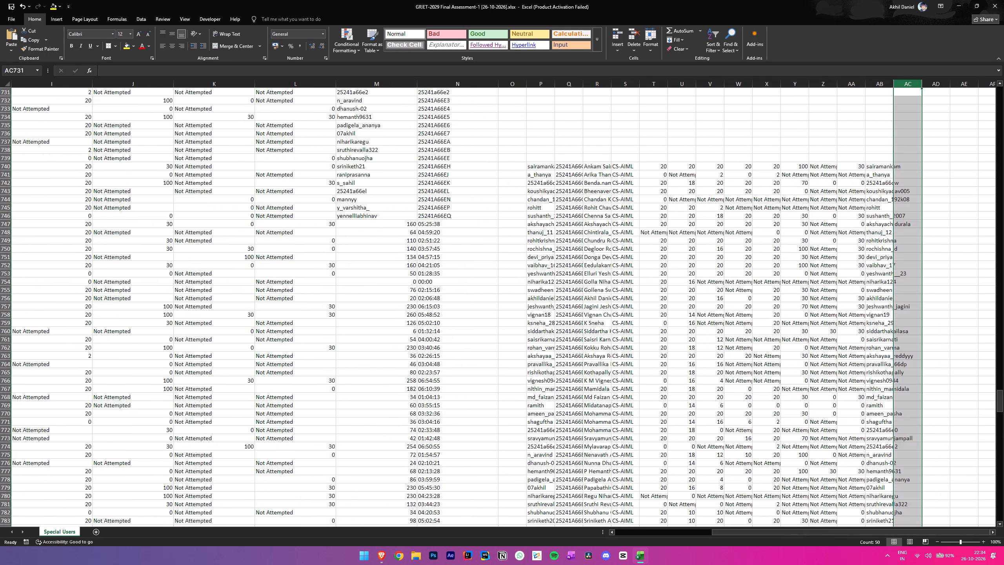
left_click(937, 209)
AutoFit the row heights and column widths of the pasted block P740:AB789.
left_click(540, 166)
scroll(608, 213, "down", 3)
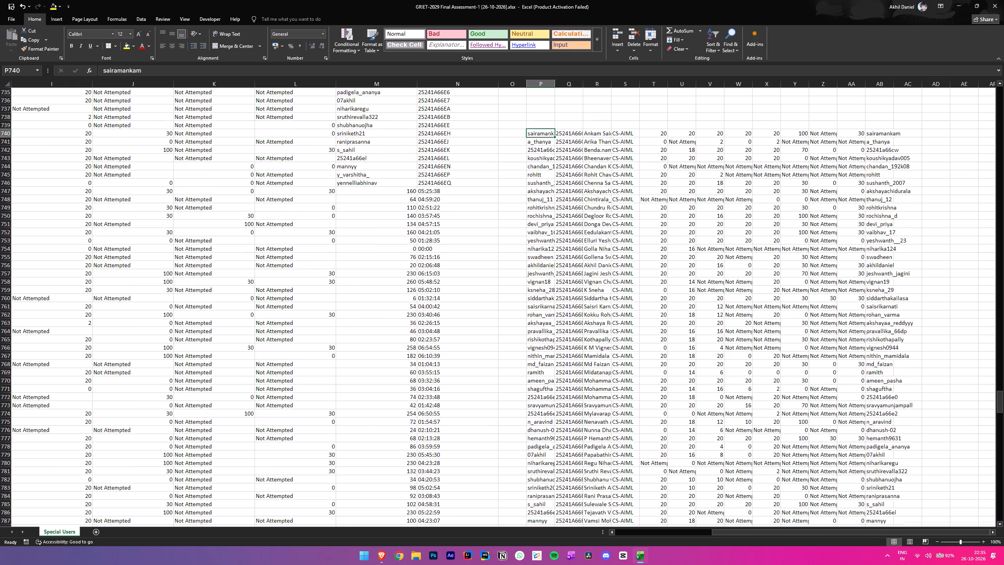
scroll(617, 216, "down", 2)
scroll(635, 243, "down", 1)
left_click(888, 473, "shift")
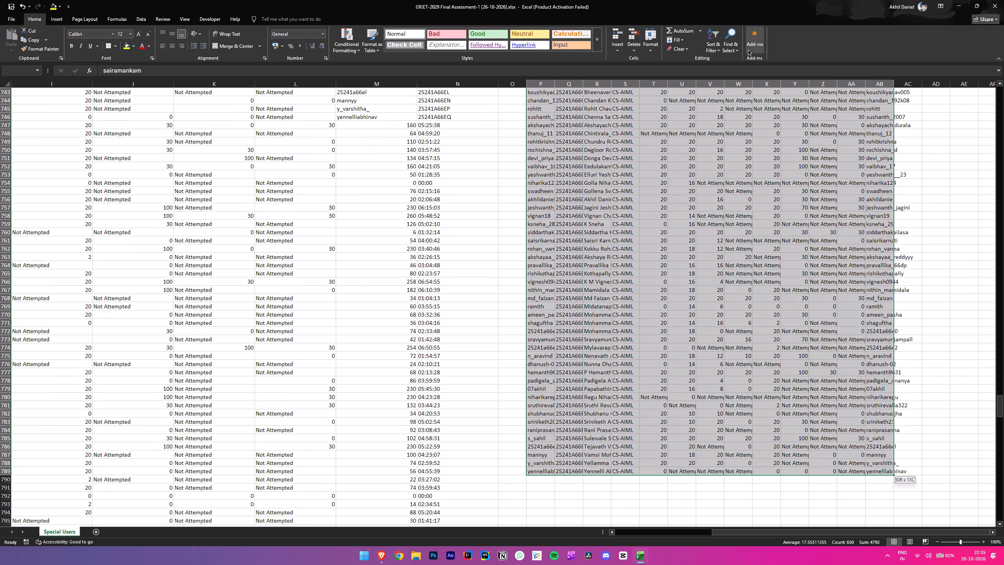
left_click(654, 47)
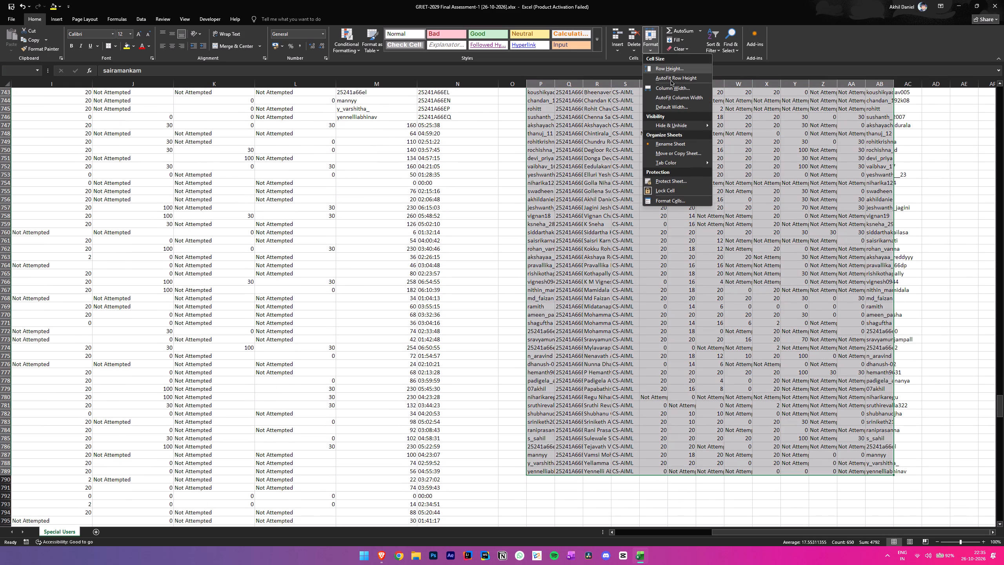
left_click(671, 80)
left_click(651, 49)
left_click(669, 100)
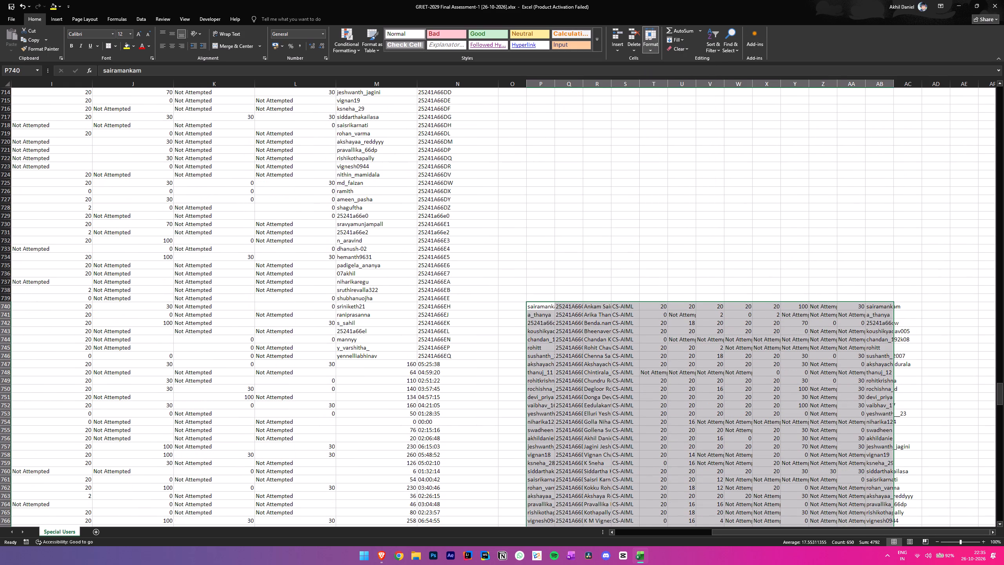
Look over the resized copy of the CS-AIML entries across columns P to AB, rows 740 to 789.
scroll(698, 264, "down", 10)
scroll(701, 310, "down", 3)
left_click(702, 310)
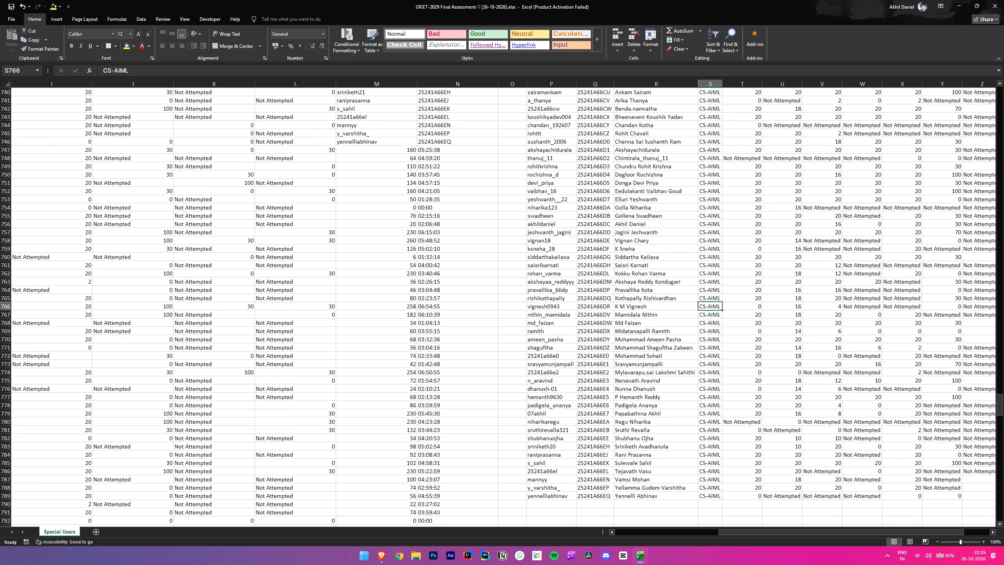
scroll(702, 310, "left", 4)
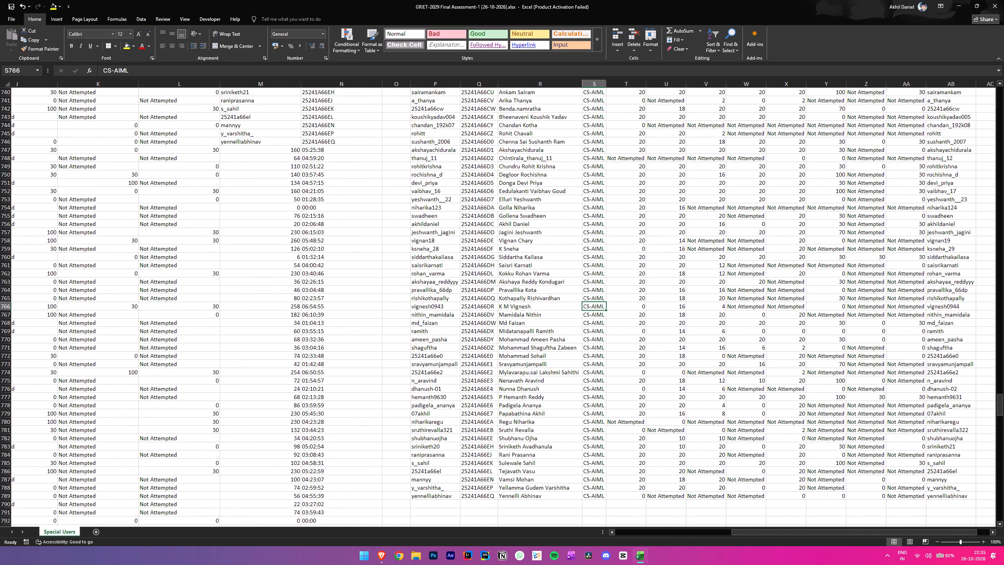
scroll(702, 310, "left", 1)
scroll(702, 310, "up", 1)
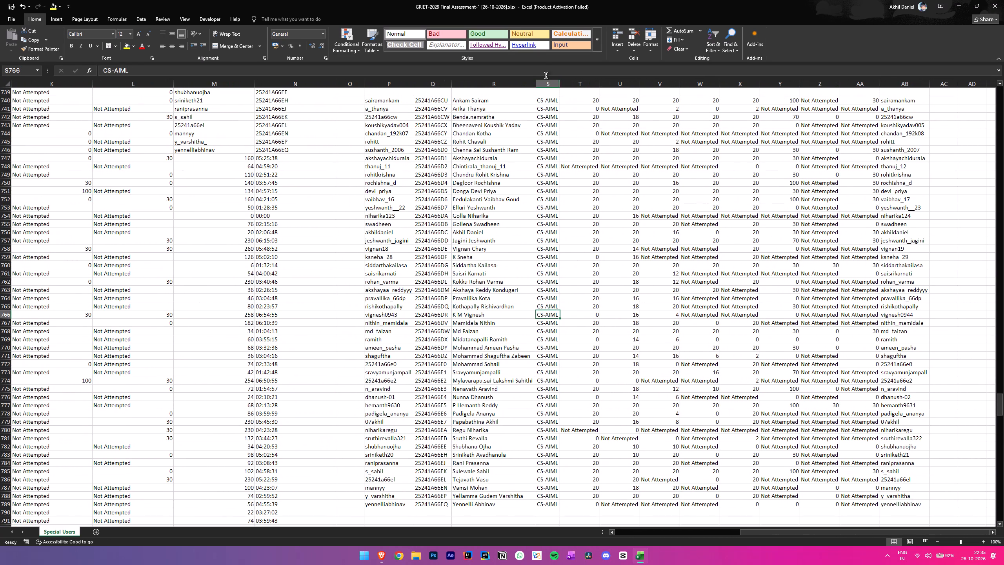
left_click(591, 99)
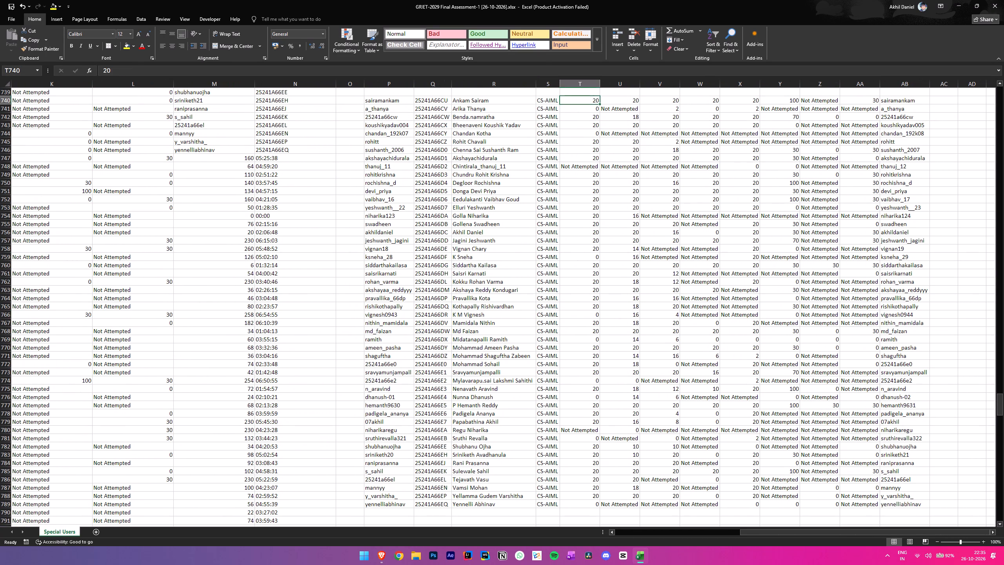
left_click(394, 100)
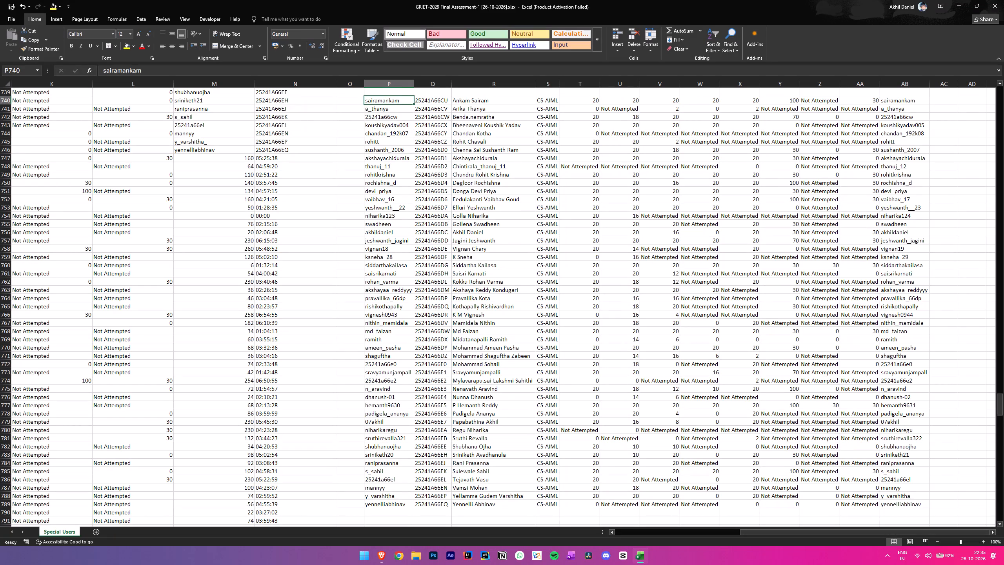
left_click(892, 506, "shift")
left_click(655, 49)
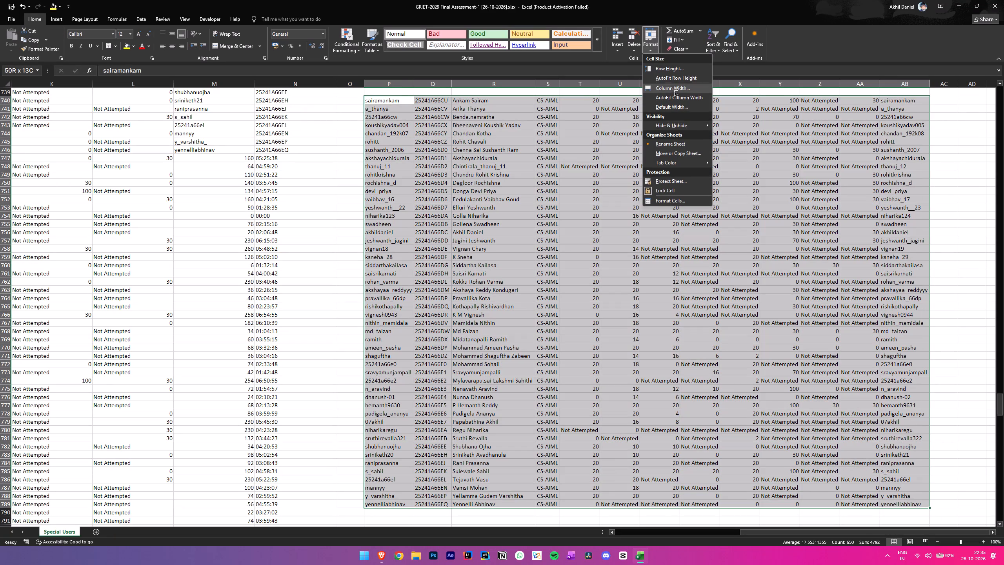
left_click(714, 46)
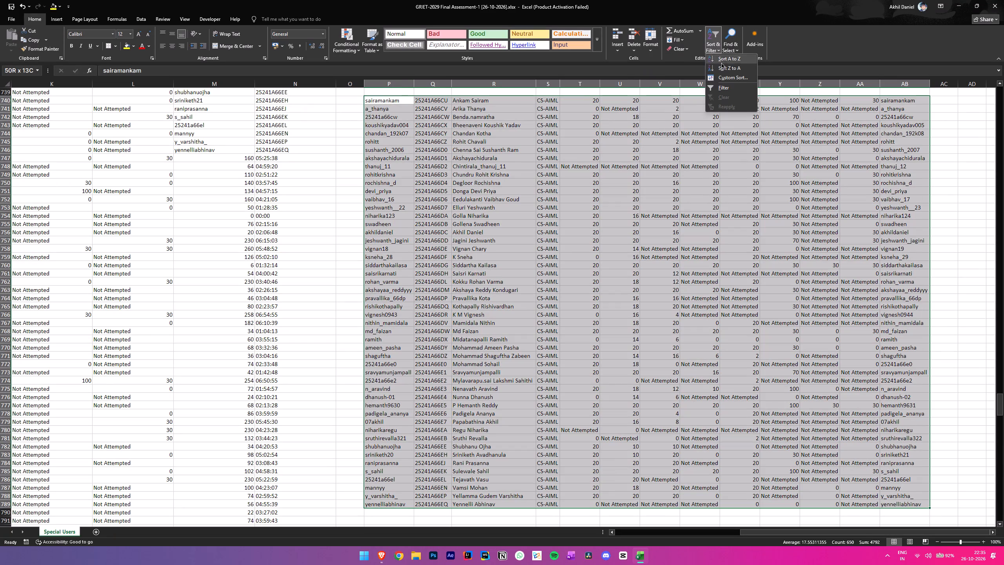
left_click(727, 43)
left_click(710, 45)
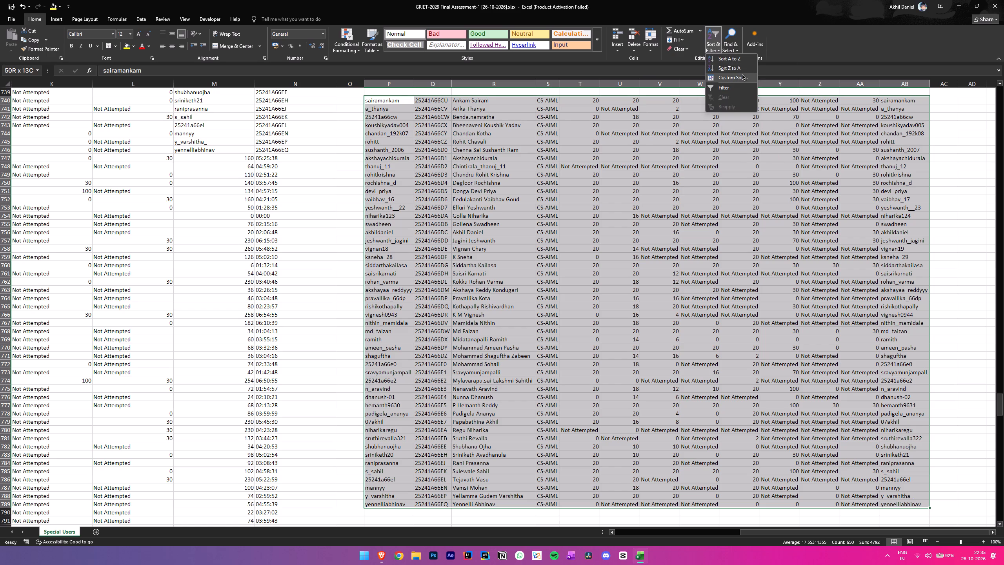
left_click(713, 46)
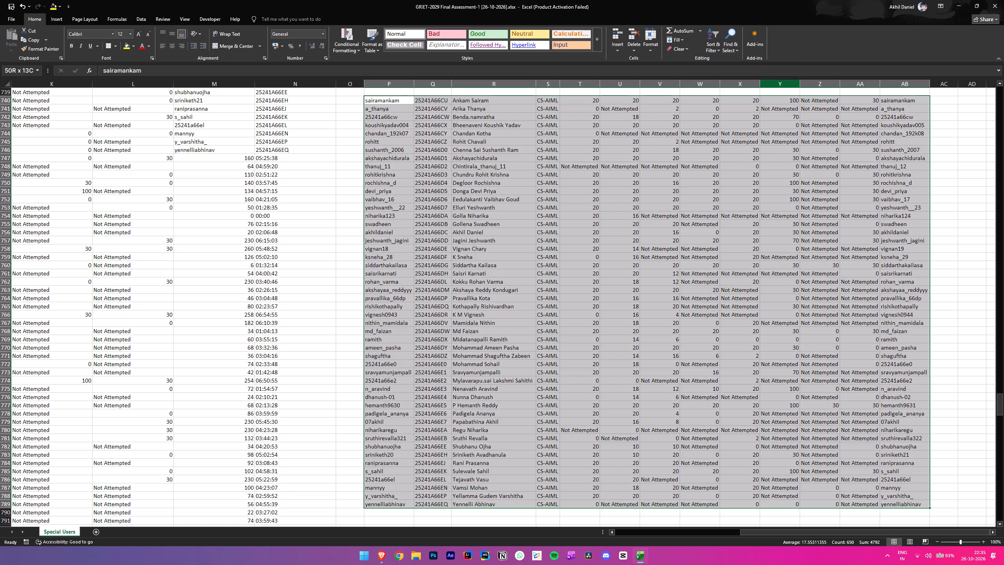
Compare the last columns of the pasted block, Y to AB, with source columns M and N around rows 705 to 747.
left_click(809, 119)
left_click(862, 99)
left_click(803, 100)
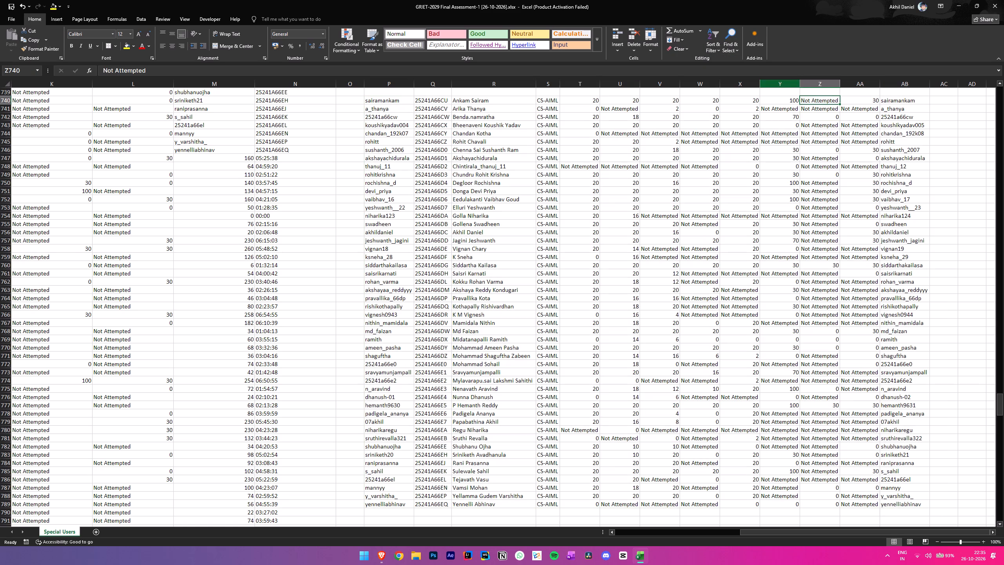
left_click(860, 100)
left_click(931, 106)
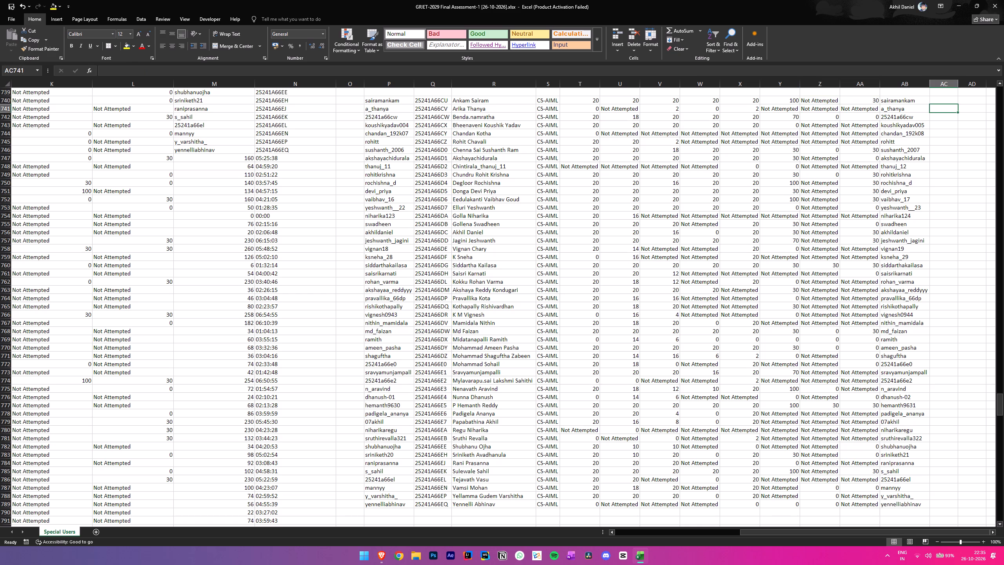
left_click(920, 99)
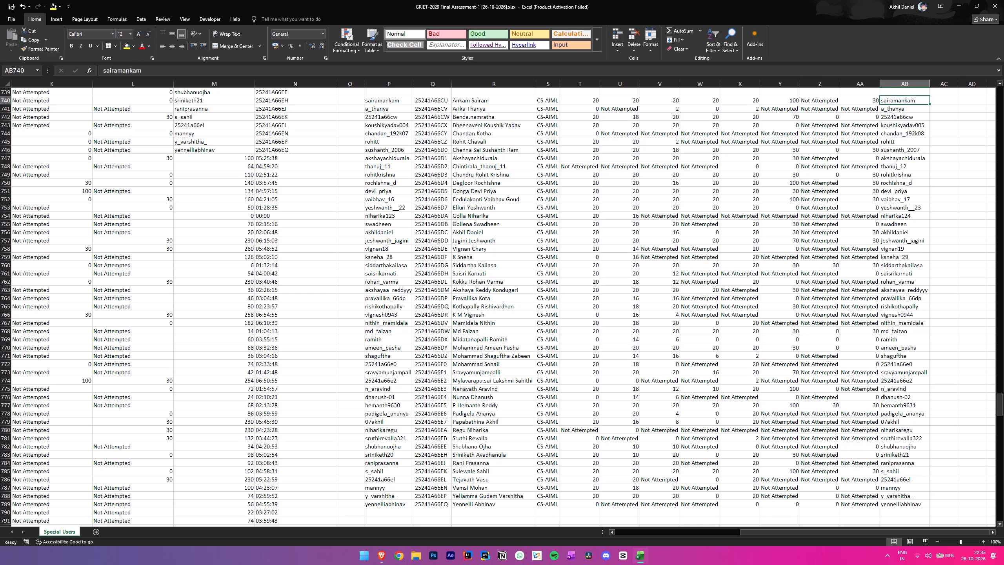
left_click(240, 161)
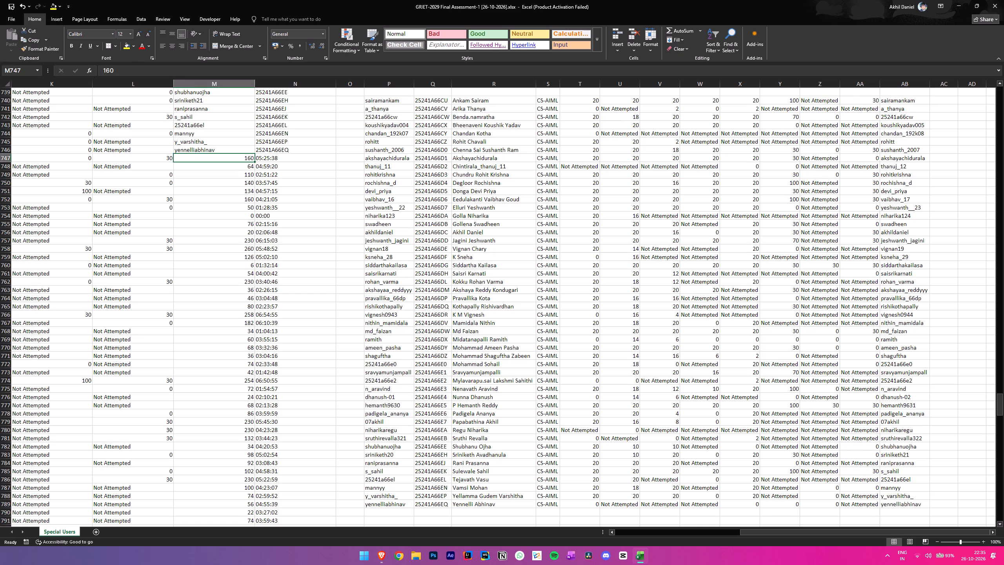
scroll(240, 161, "up", 19)
scroll(240, 161, "down", 2)
scroll(240, 160, "up", 1)
scroll(240, 160, "down", 1)
scroll(240, 160, "up", 1)
scroll(240, 160, "down", 2)
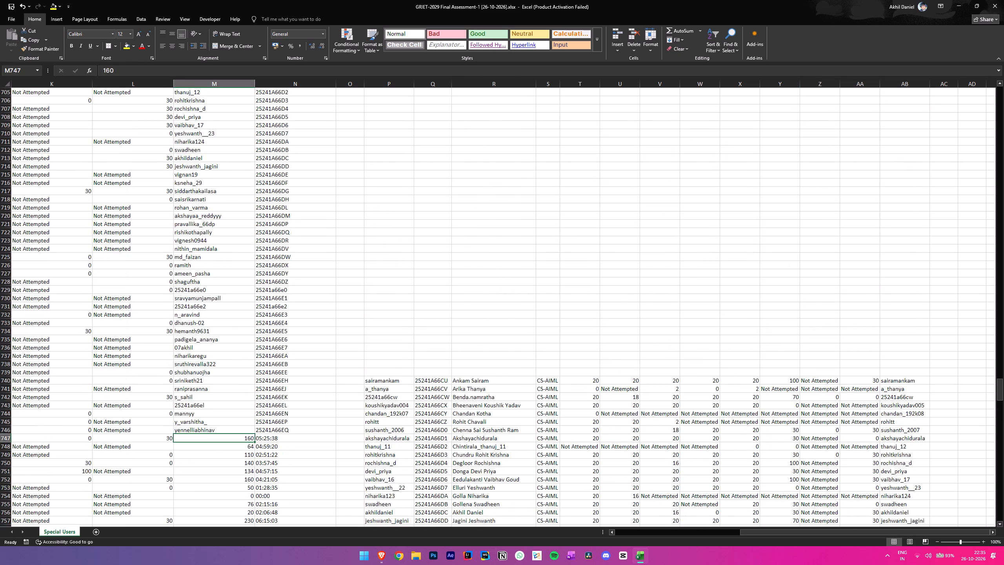
Clear the duplicate usernames from column AB of the pasted block, rows 740 to 789.
scroll(254, 160, "down", 9)
scroll(591, 238, "down", 7)
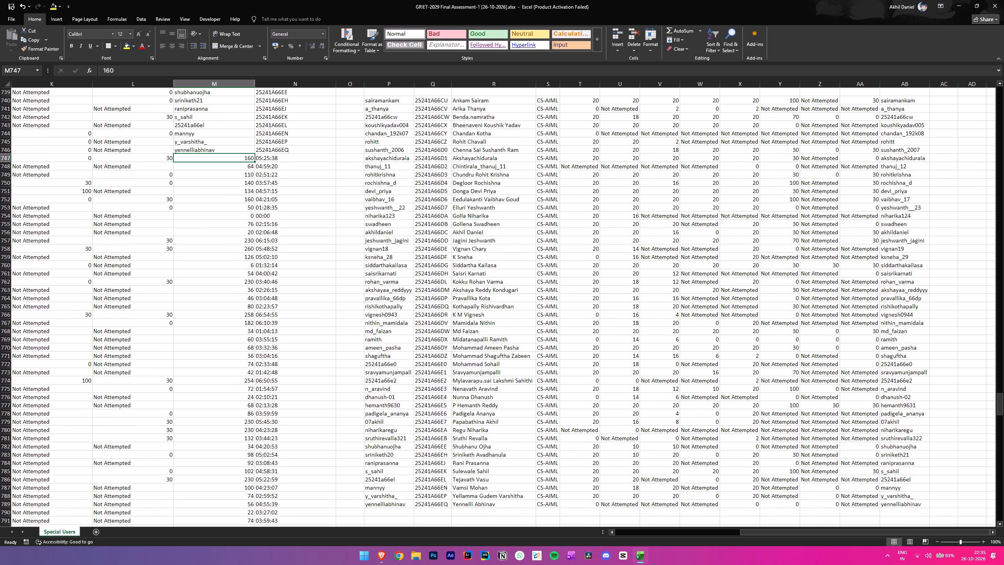
left_click(825, 100)
left_click(892, 102)
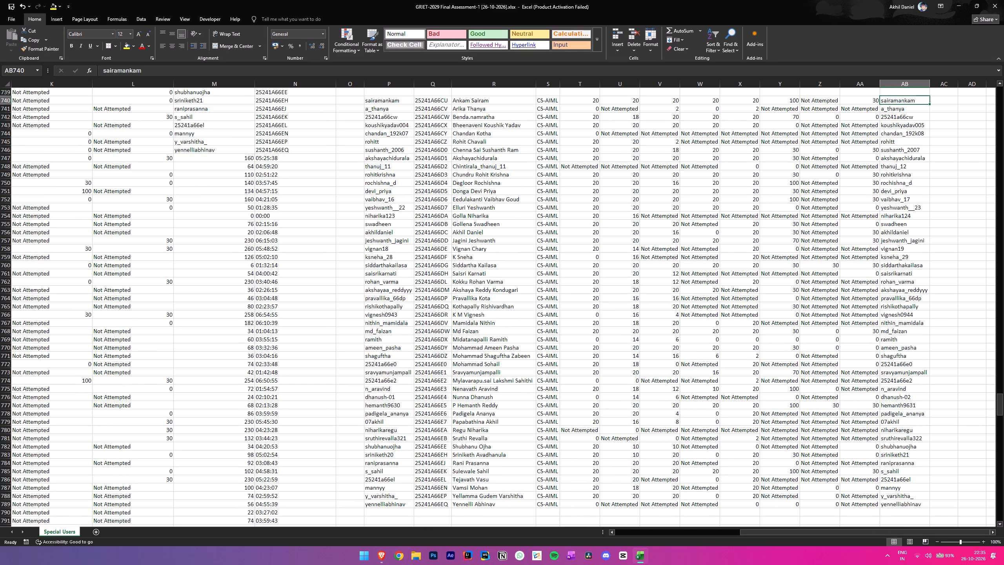
left_click(906, 503, "shift")
key("Delete")
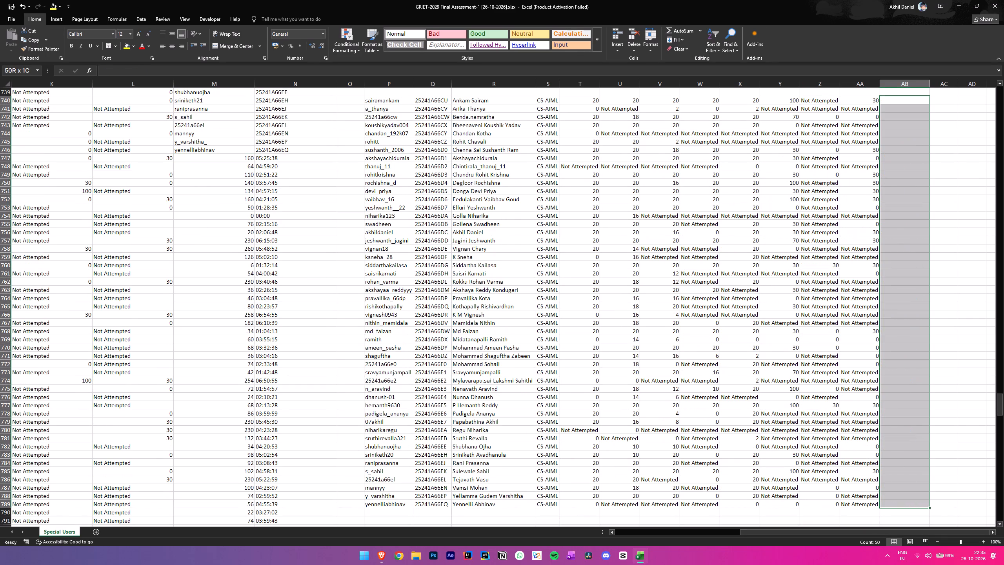
Total each entry's scores across columns T to AA with a SUM formula in column AB, for rows 740 to 789.
left_click(580, 102)
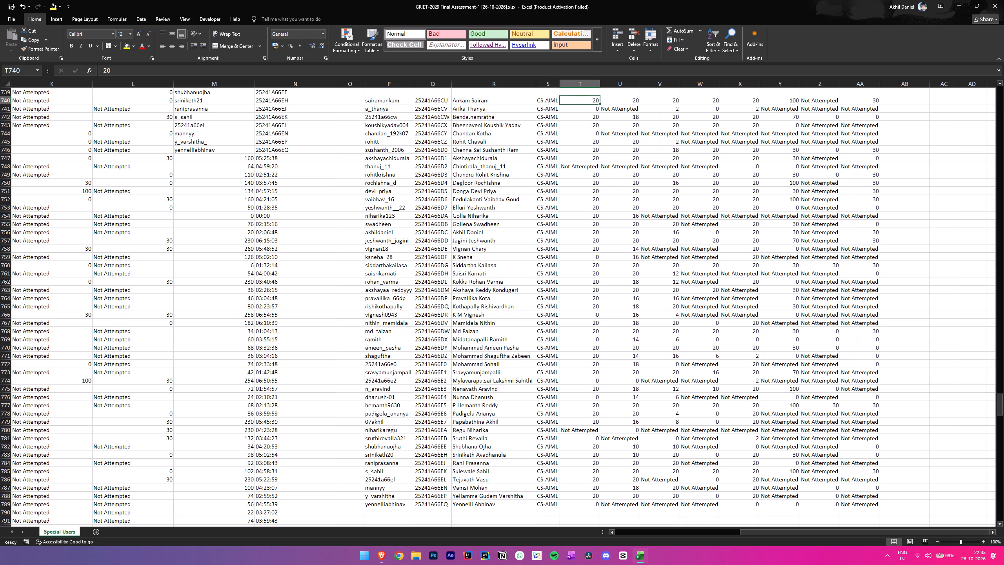
left_click(862, 100, "shift")
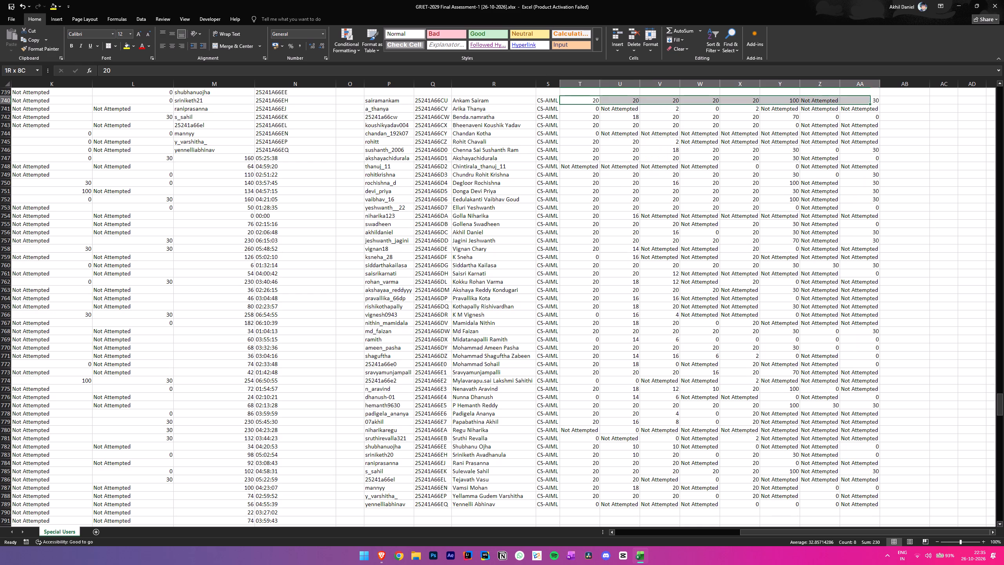
left_click(884, 108)
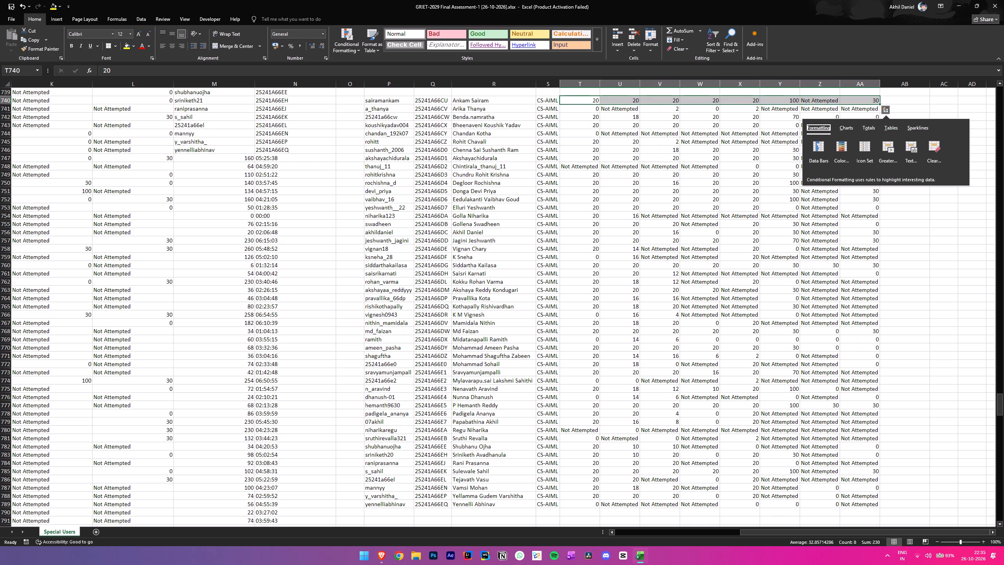
left_click(869, 131)
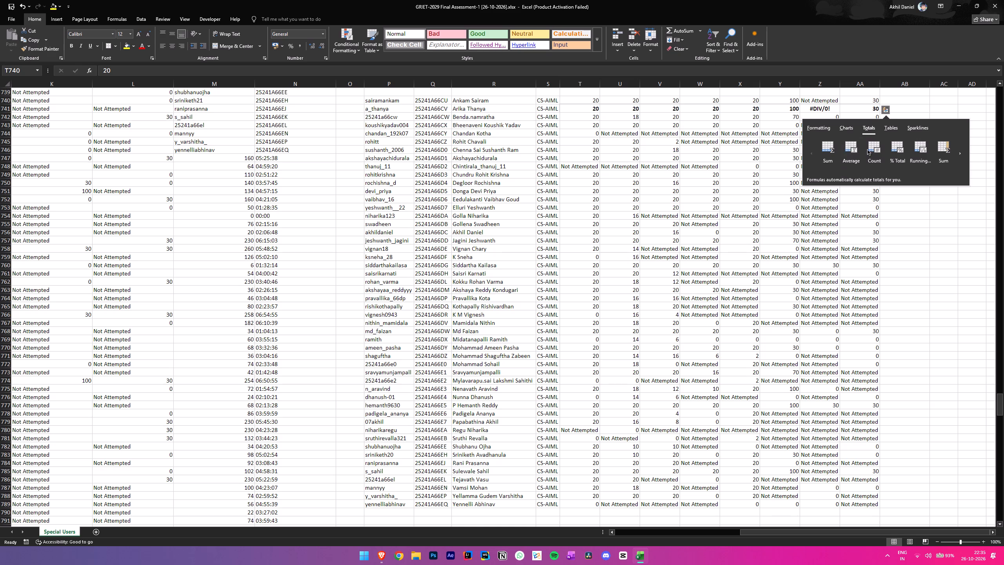
left_click(939, 151)
left_click(904, 100)
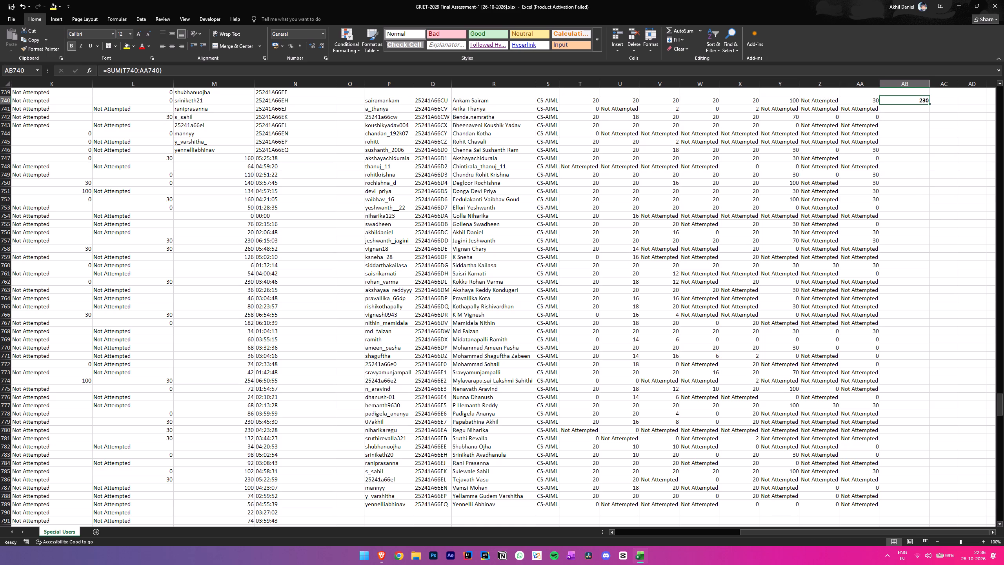
left_click_drag(929, 104, 909, 510)
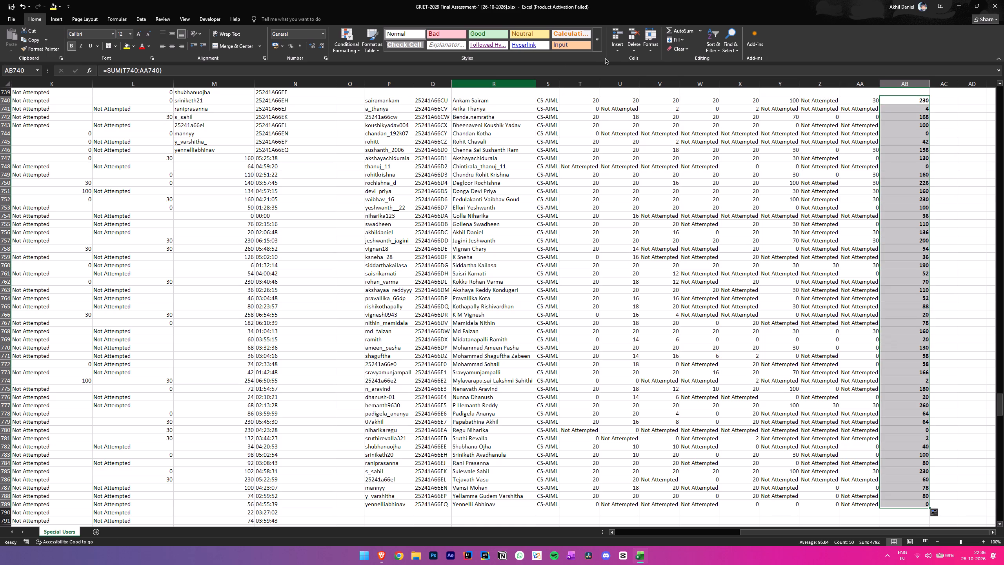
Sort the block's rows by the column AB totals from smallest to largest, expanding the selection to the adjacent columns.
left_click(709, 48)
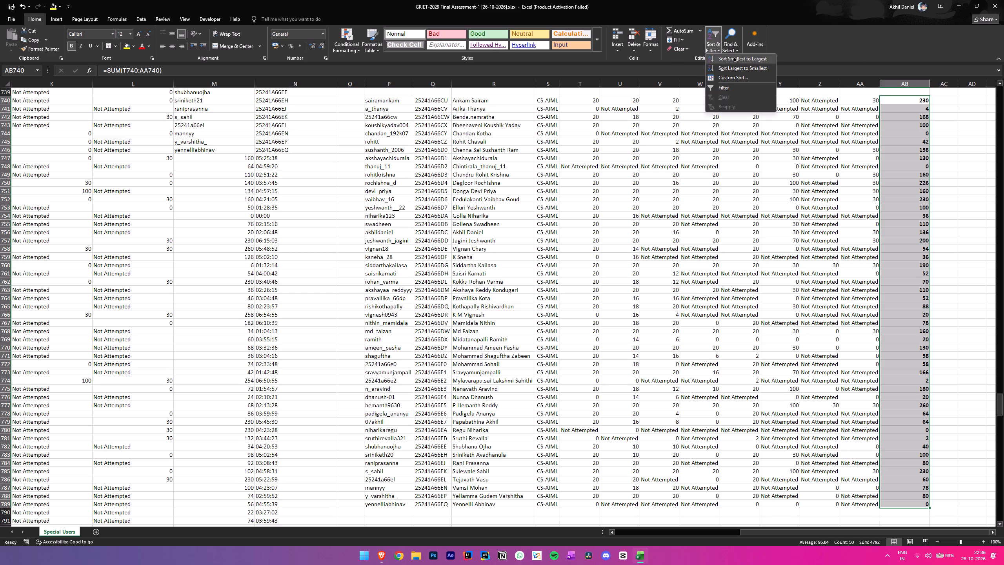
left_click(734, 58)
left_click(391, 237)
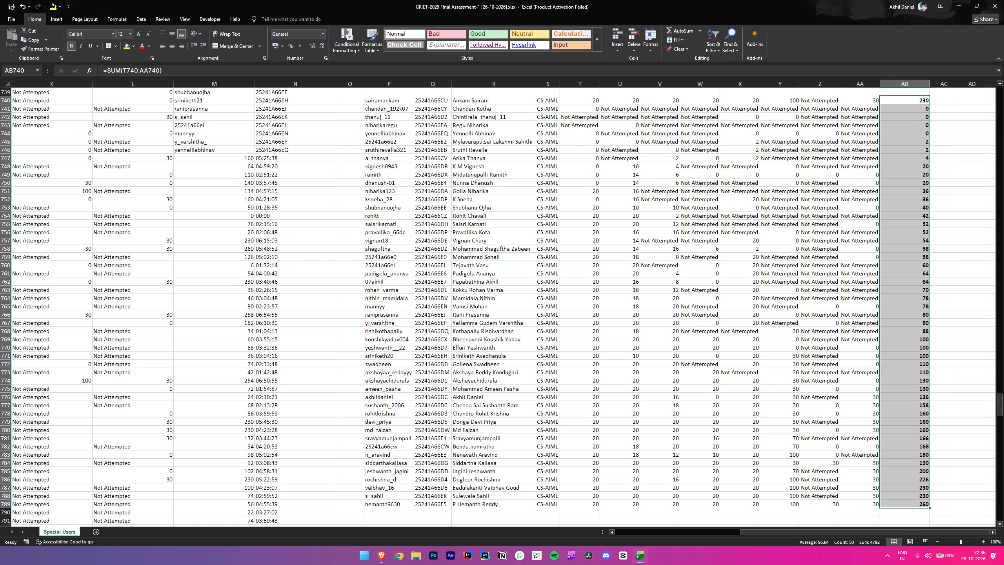
Check the order of the totals in column AB against the usernames in column P, from row 740 down to row 778.
left_click(901, 227)
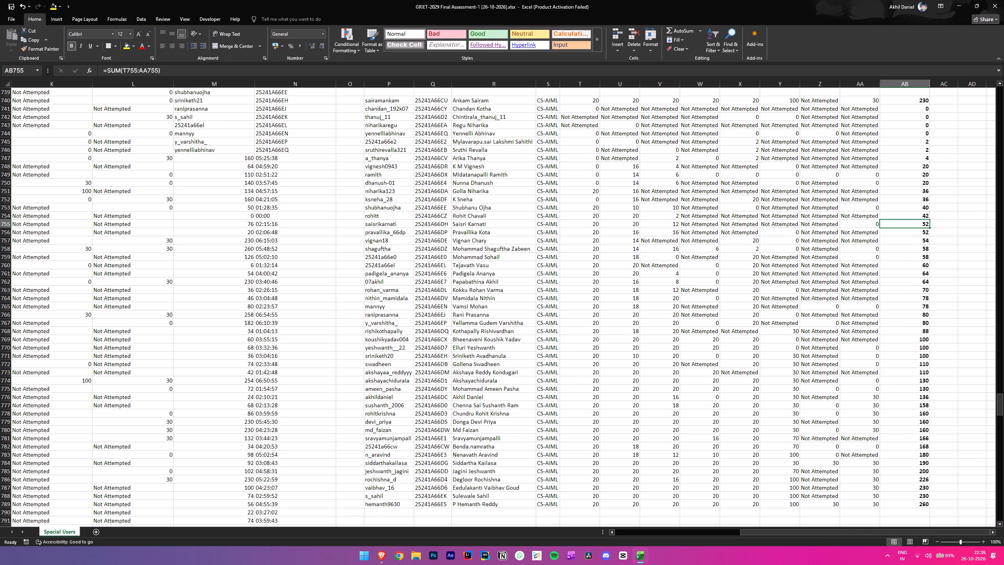
left_click(909, 101)
left_click(507, 102)
left_click(919, 100)
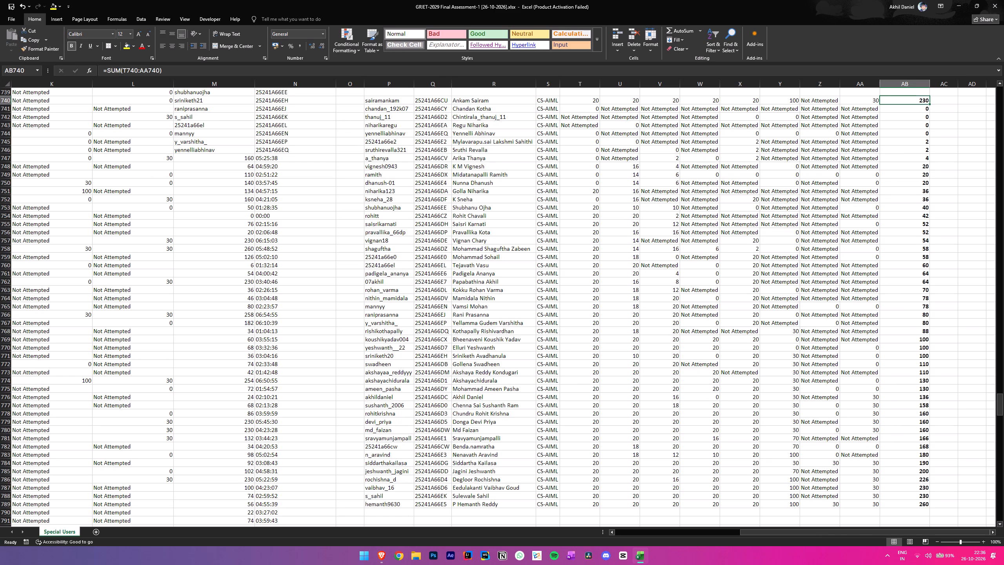
left_click(925, 166)
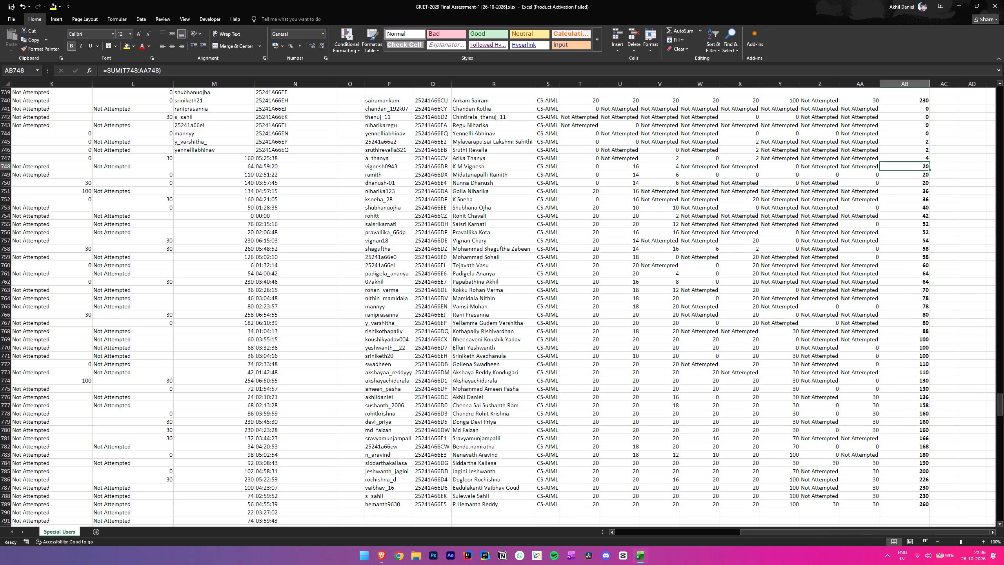
left_click(923, 199)
left_click(924, 207)
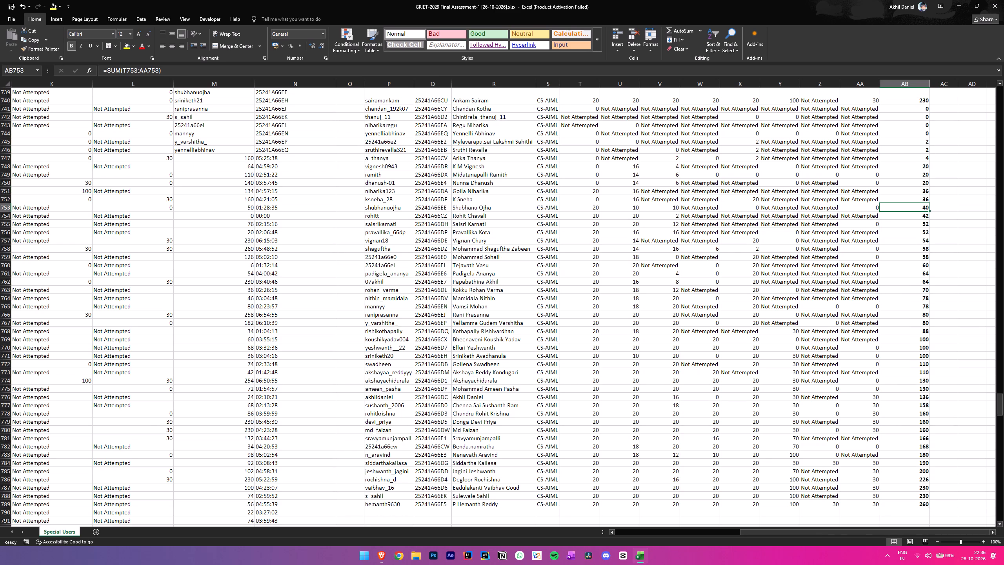
left_click(922, 381)
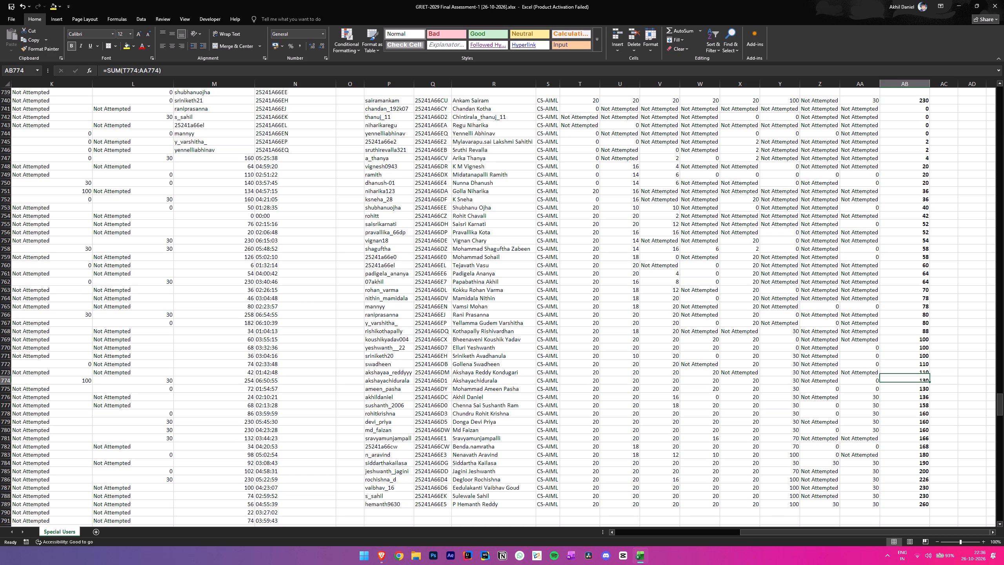
left_click(407, 373)
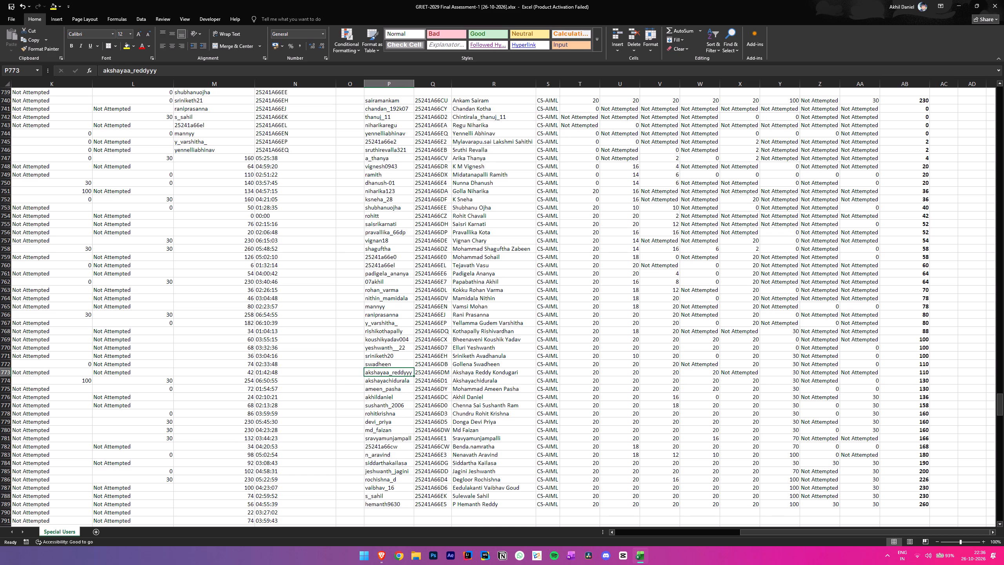
left_click(919, 398)
left_click(913, 387)
left_click(913, 383)
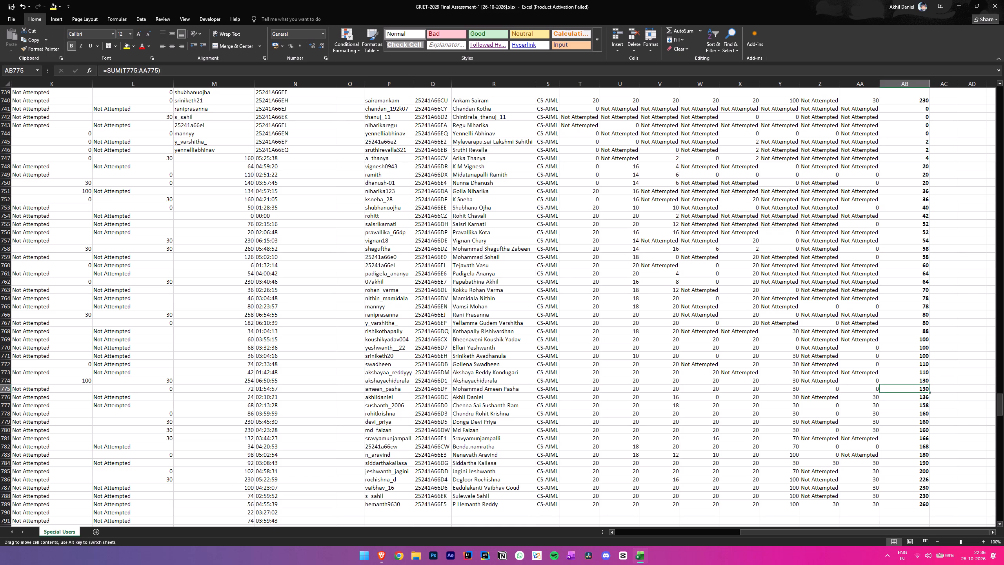
left_click(915, 398)
left_click(393, 400)
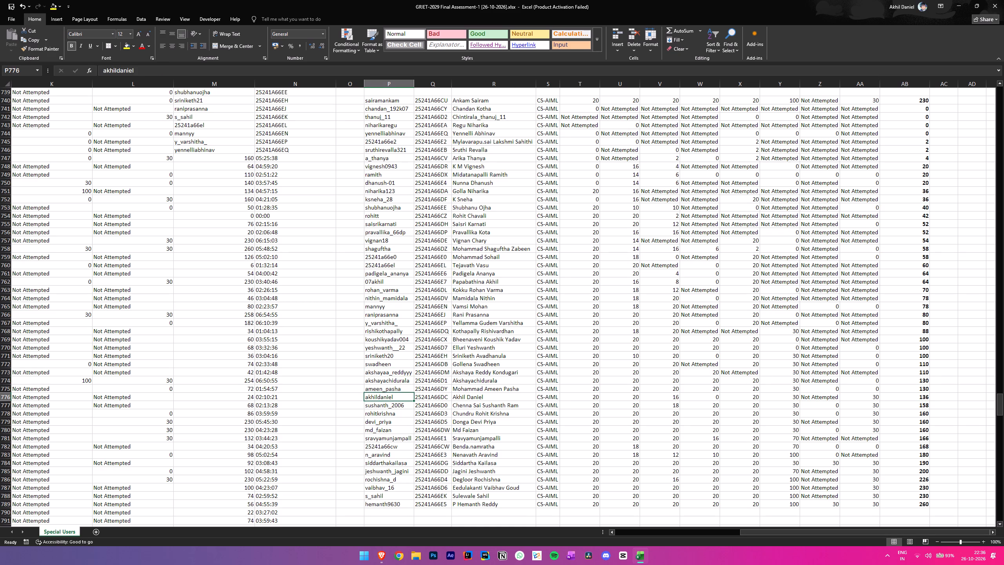
left_click(919, 399)
left_click(917, 409)
left_click(914, 406)
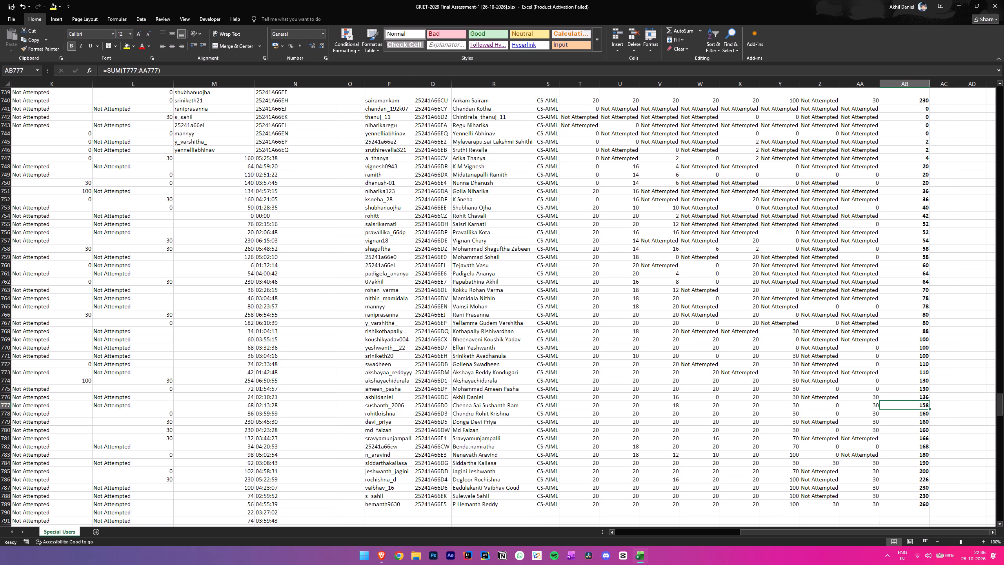
left_click(919, 414)
left_click(915, 406)
left_click(917, 101)
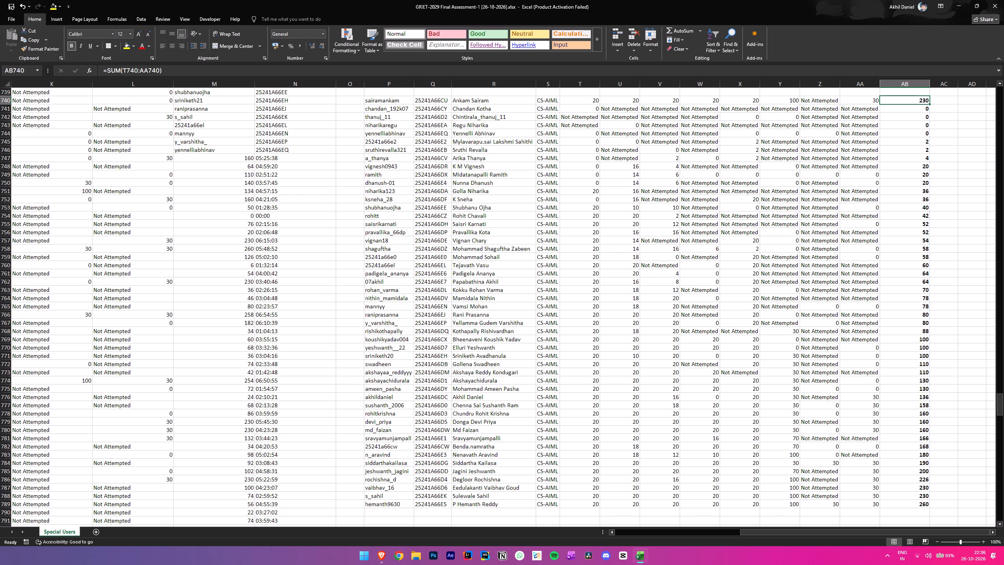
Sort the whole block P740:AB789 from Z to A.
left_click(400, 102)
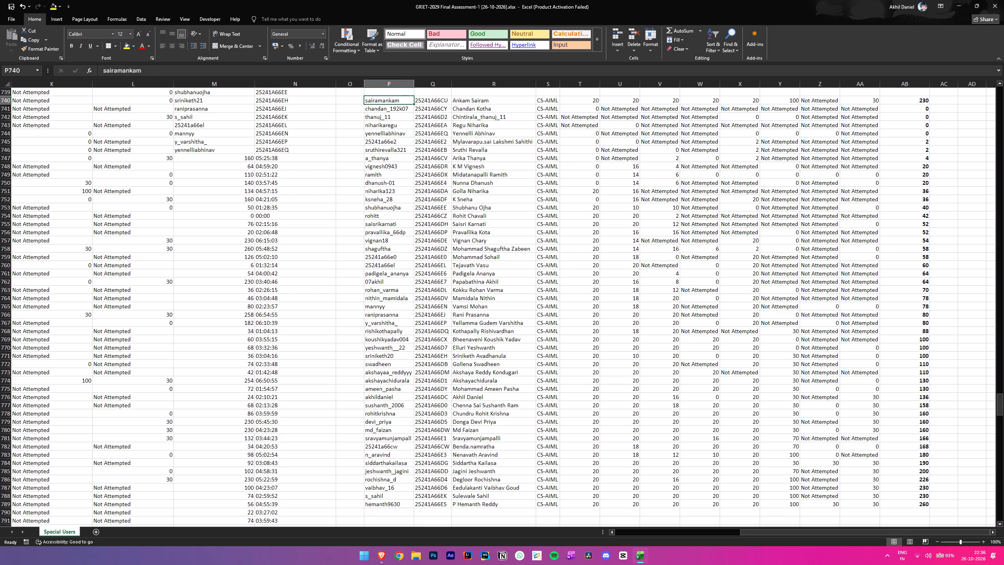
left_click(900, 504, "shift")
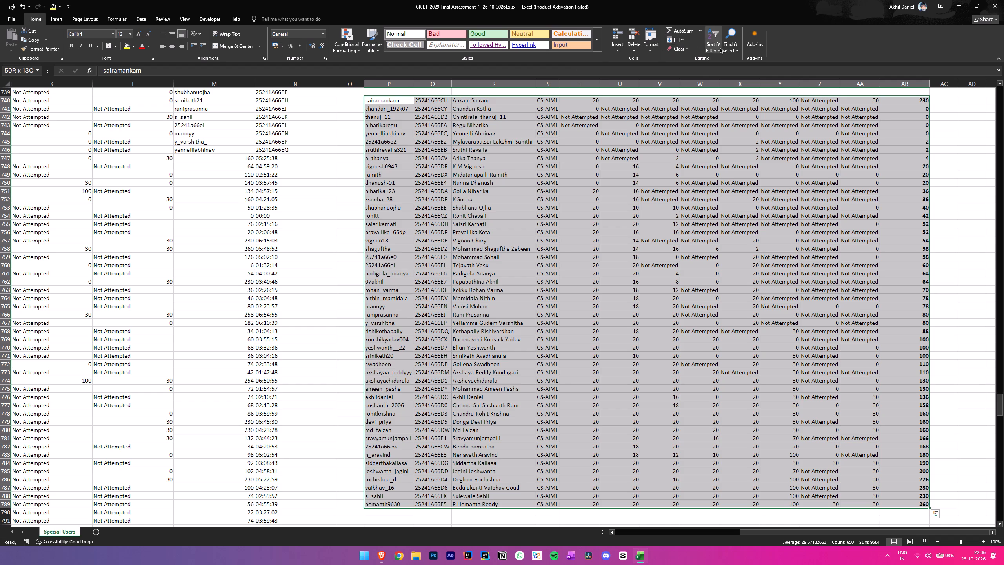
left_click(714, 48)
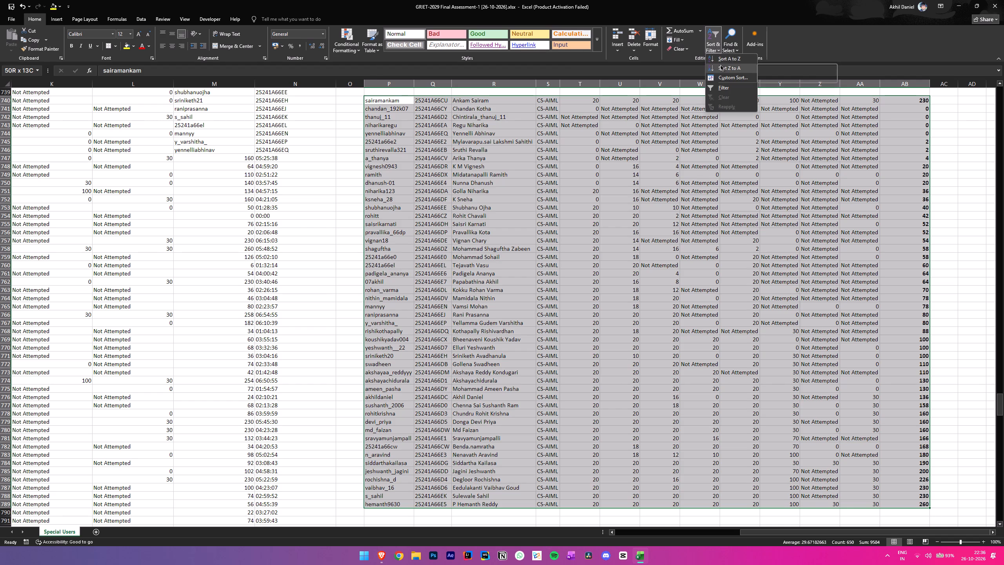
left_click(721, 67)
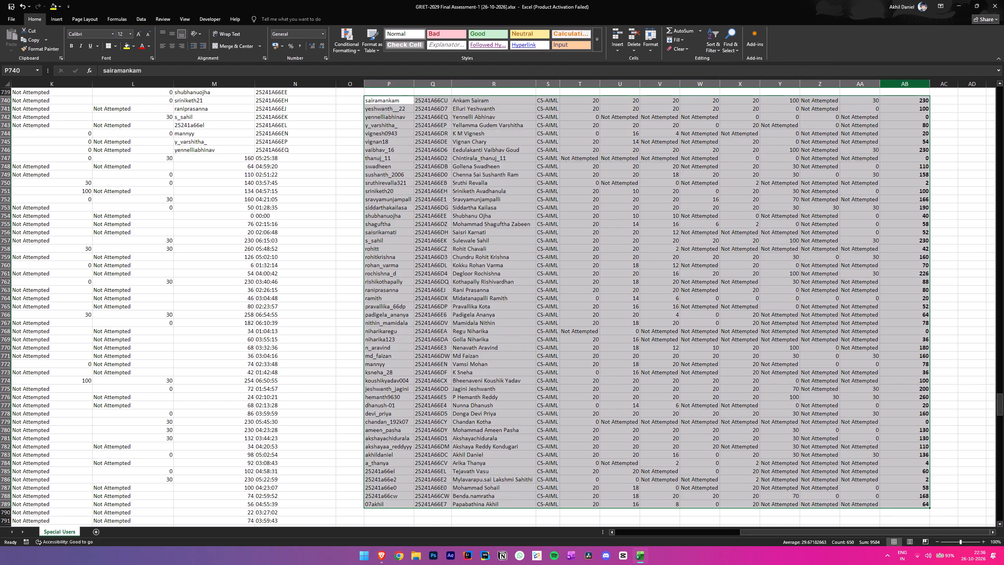
Sort the block's rows by the column AB totals from largest to smallest, expanding the selection to the adjacent columns.
left_click(907, 100)
left_click(893, 503, "shift")
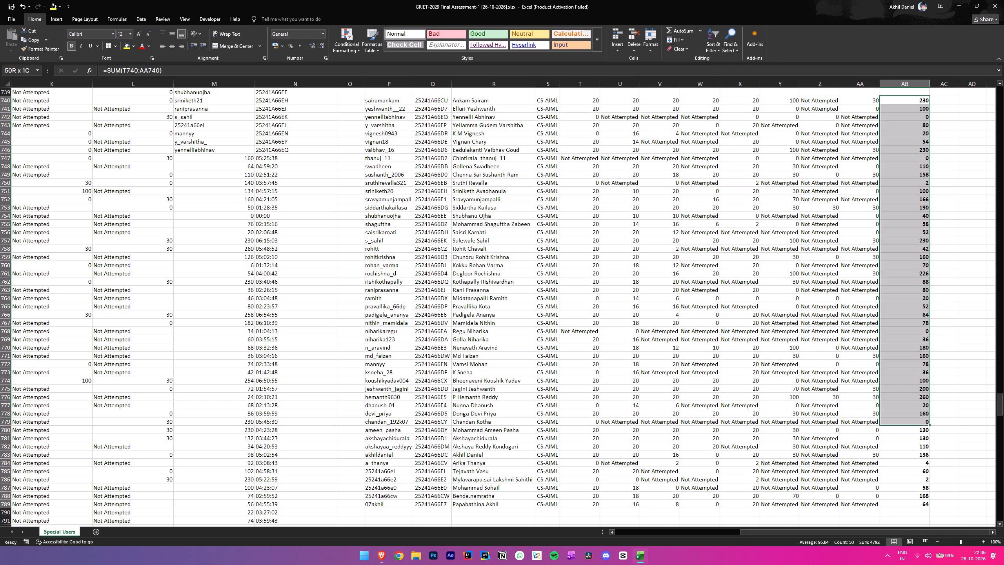
left_click(709, 44)
left_click(724, 69)
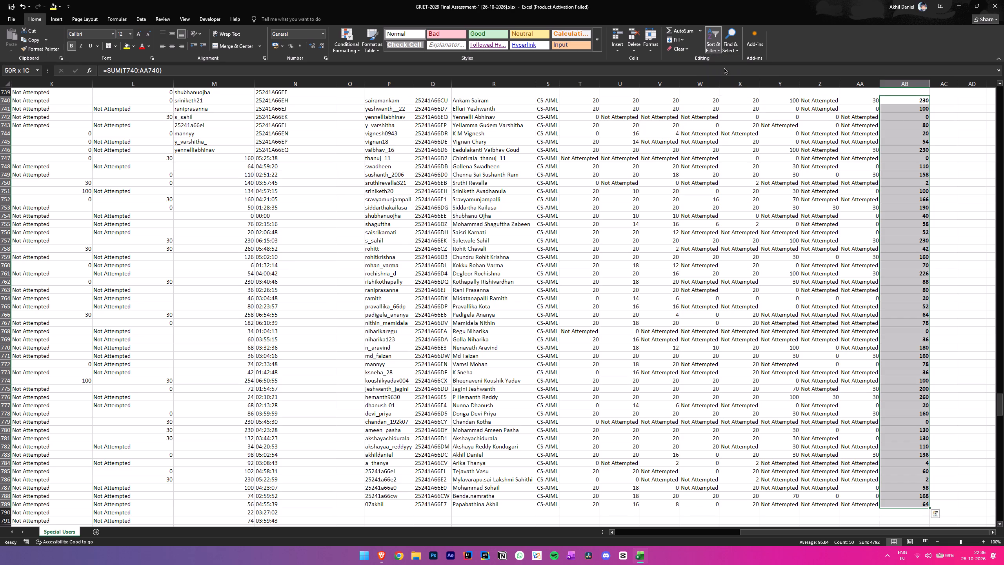
left_click(401, 237)
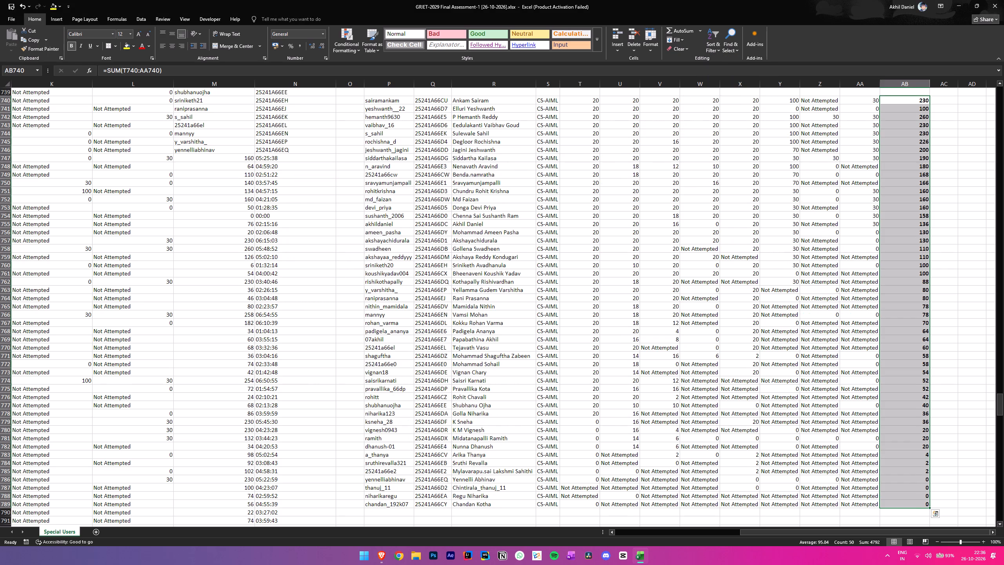
Check the order of the highest totals at the top of column AB and the matching usernames in column P, around rows 740 to 747.
left_click(921, 156)
left_click(919, 118)
left_click(919, 108)
left_click(918, 101)
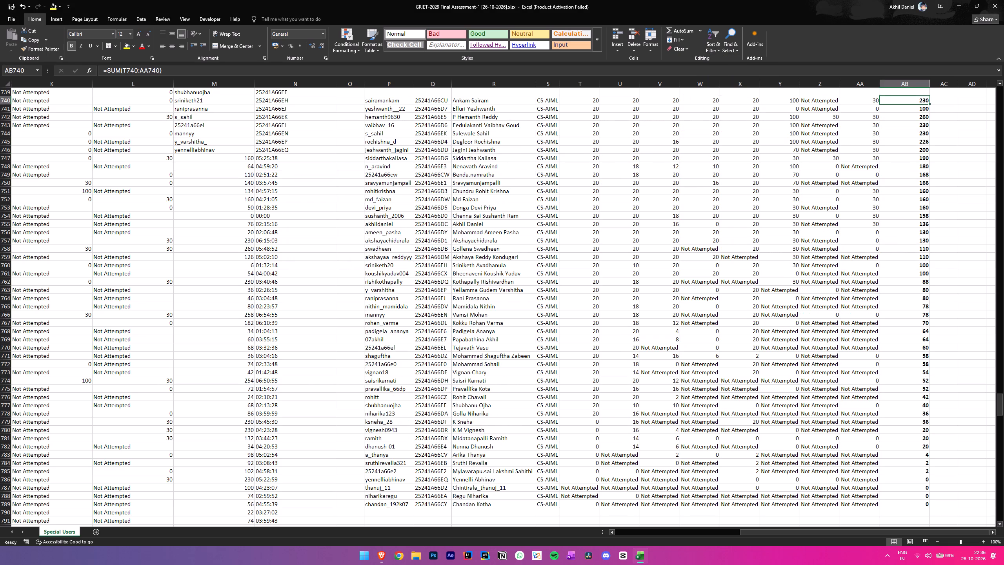
left_click(919, 108)
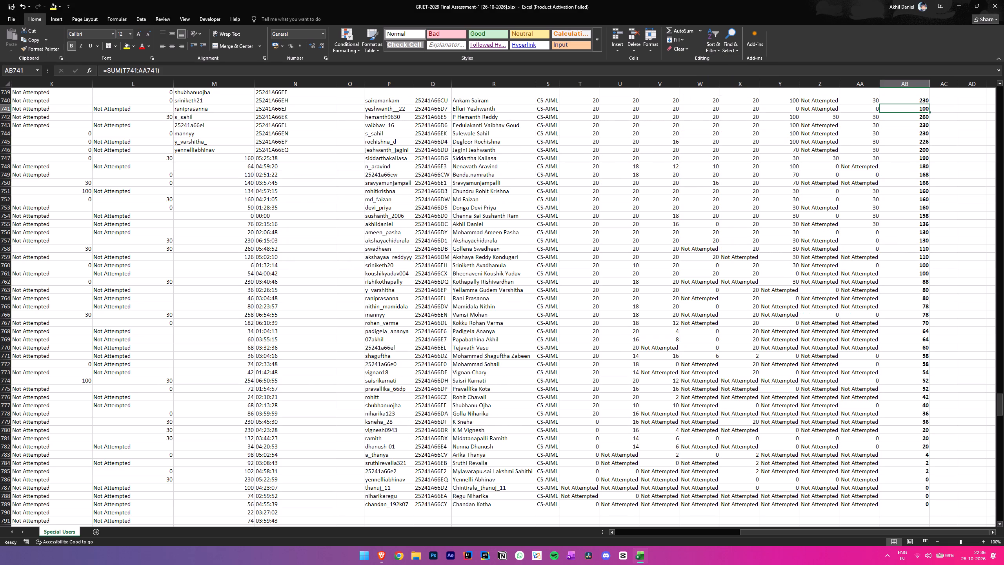
left_click(920, 117)
left_click(926, 131)
left_click(921, 126)
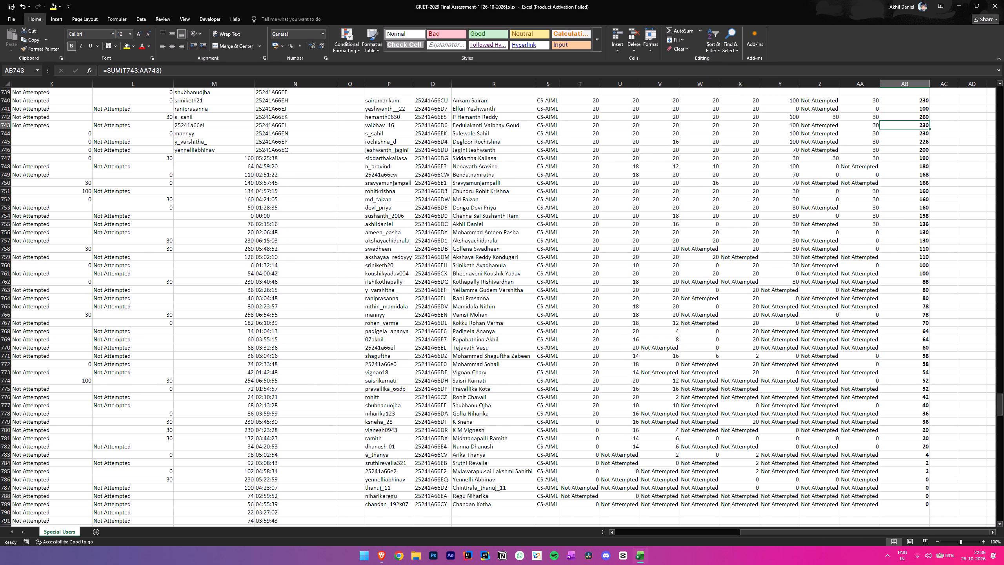
left_click(921, 137)
left_click(924, 148)
left_click(918, 143)
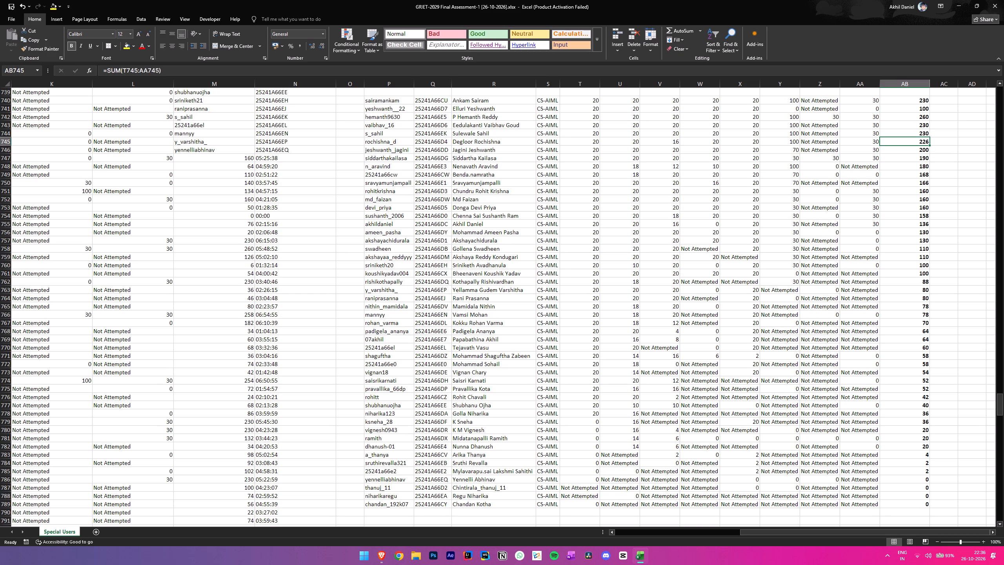
left_click(397, 134)
left_click(394, 127)
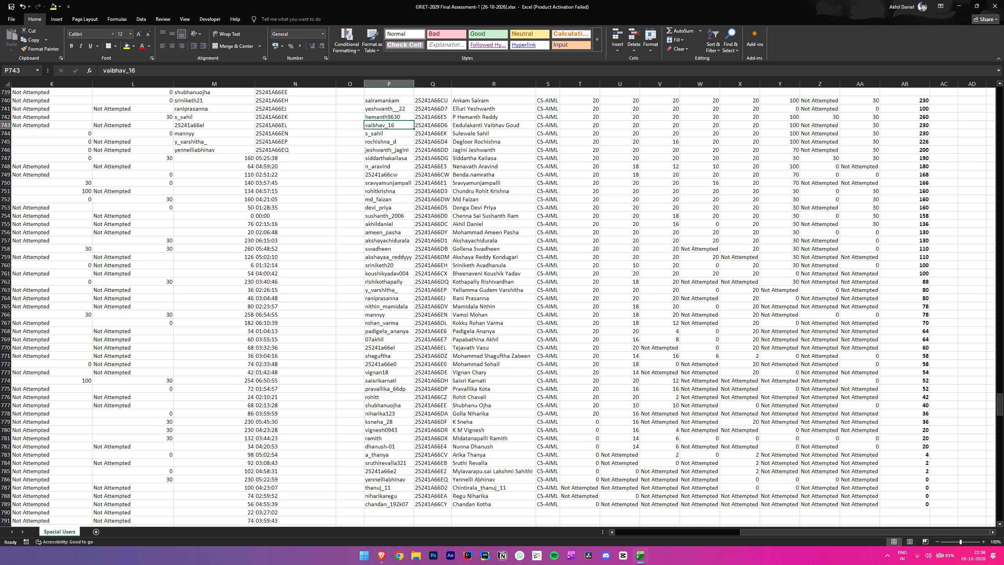
left_click(391, 118)
left_click(392, 127)
left_click(393, 135)
left_click(392, 141)
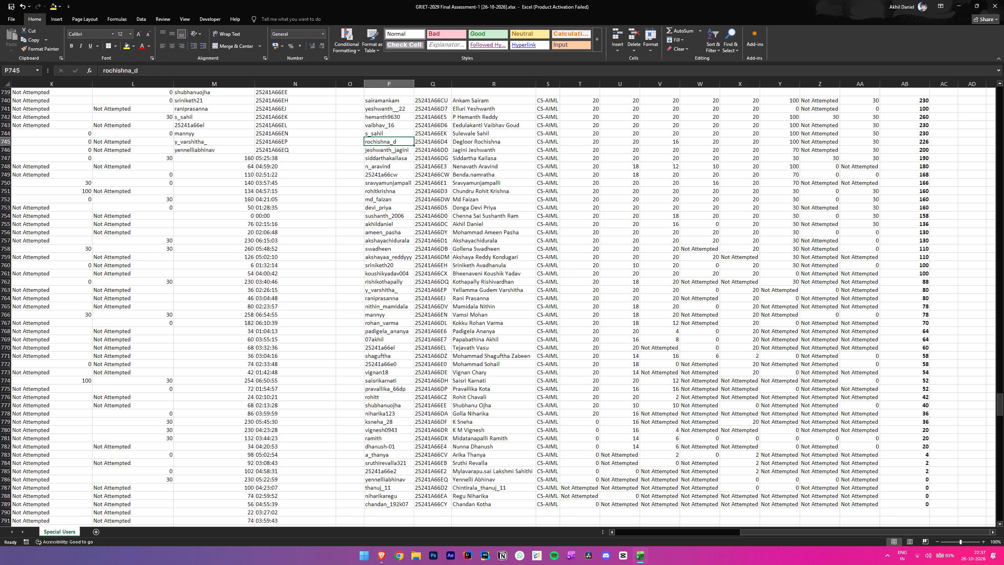
Read down the usernames in column P from row 746 to row 751.
left_click(397, 155)
left_click(394, 151)
left_click(395, 158)
left_click(396, 166)
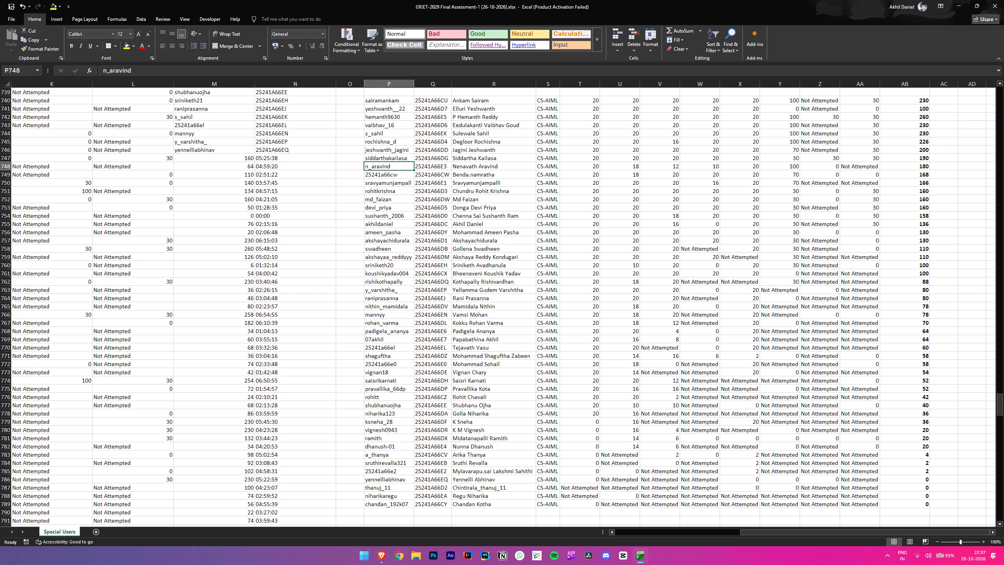
left_click(395, 177)
left_click(398, 184)
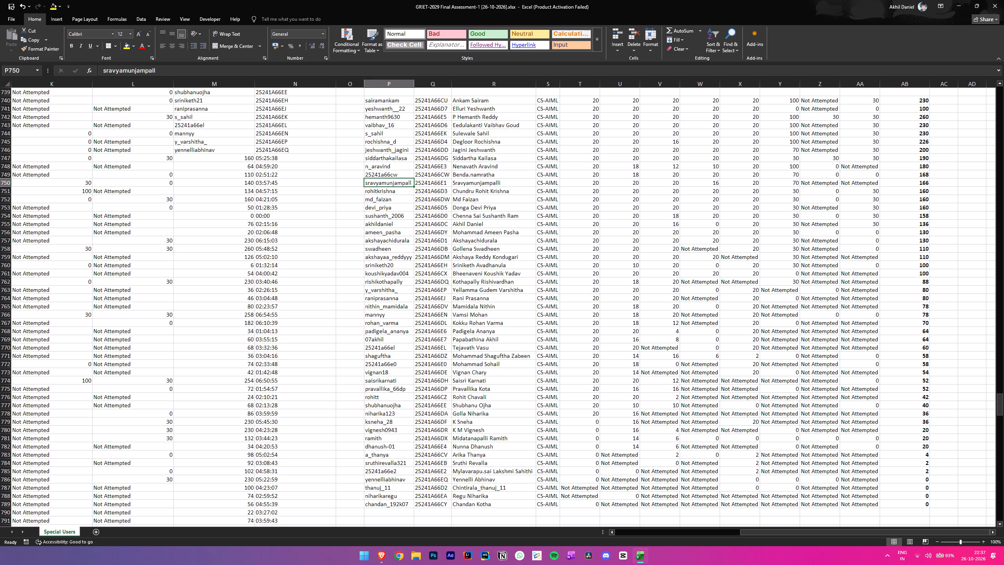
left_click(389, 191)
Read down the student names in column R for the highest-ranked entries, from row 740 to row 752.
left_click_drag(476, 103, 484, 142)
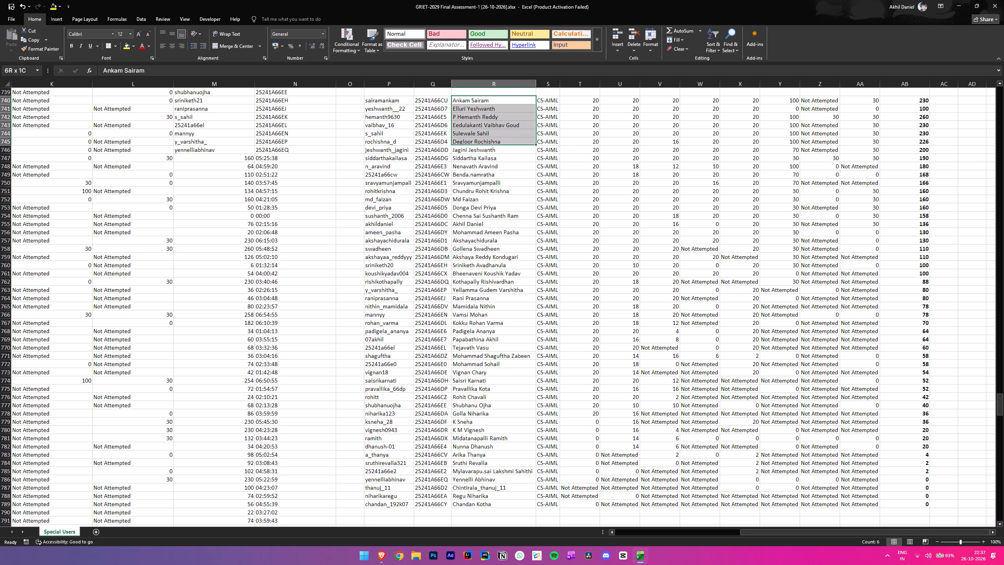
left_click_drag(484, 142, 496, 193)
left_click(486, 107)
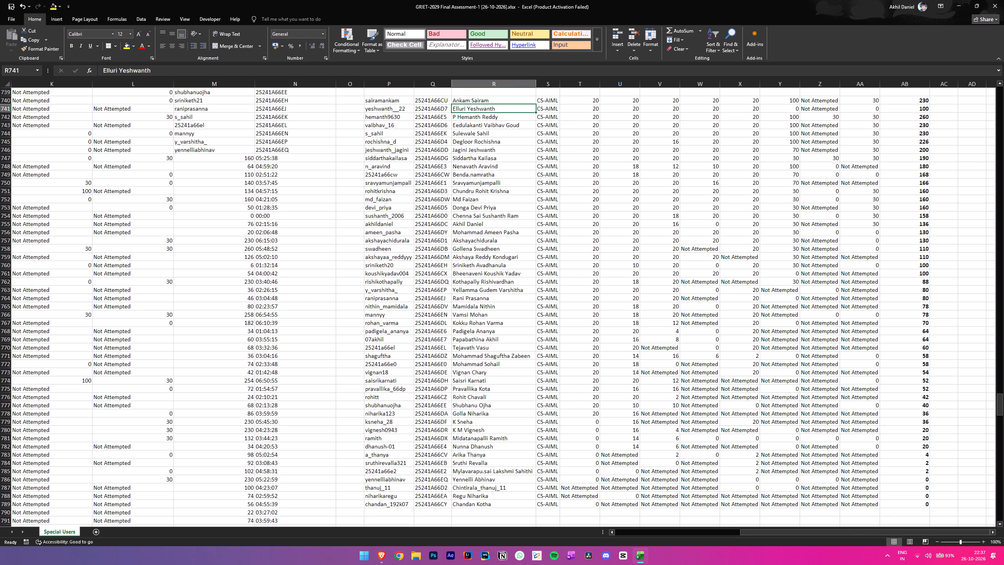
left_click(486, 102)
left_click(486, 117)
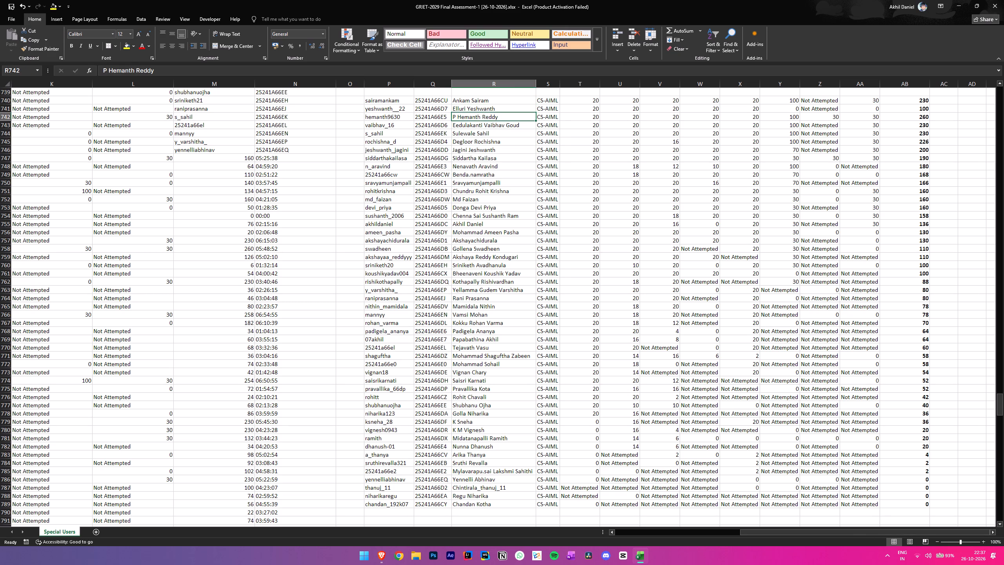
left_click(489, 127)
left_click(490, 135)
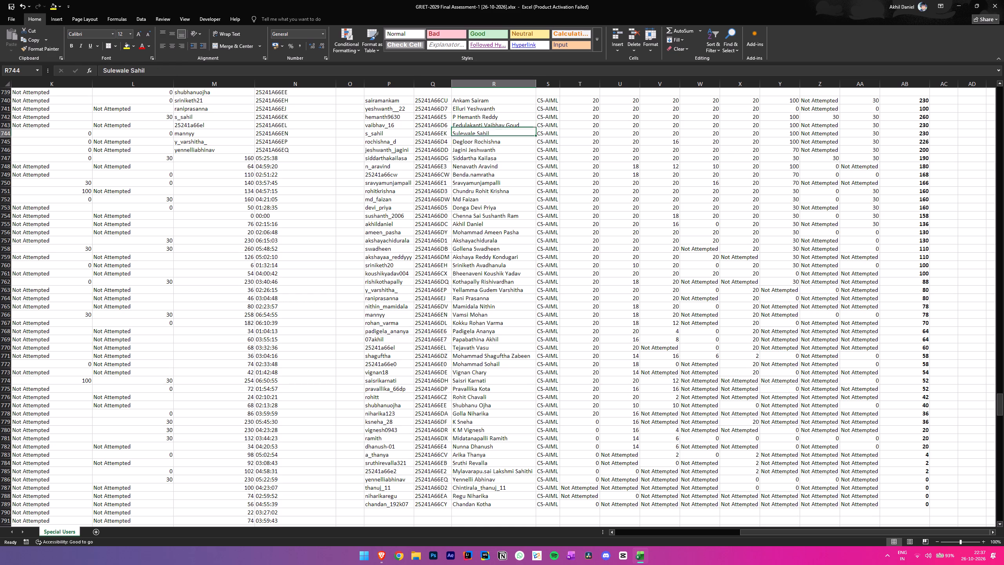
left_click(489, 142)
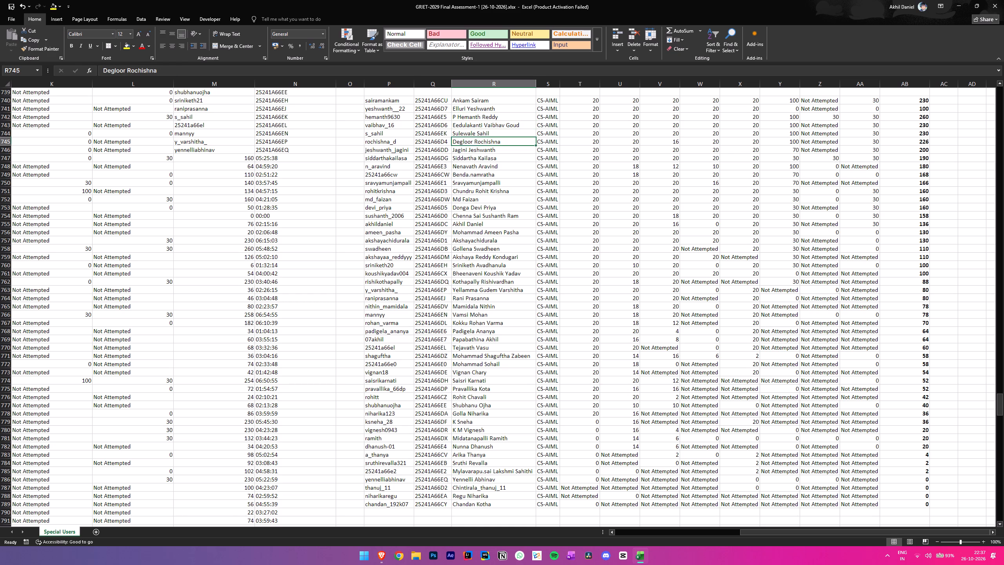
left_click(490, 157)
left_click(491, 166)
left_click(490, 176)
left_click(493, 198)
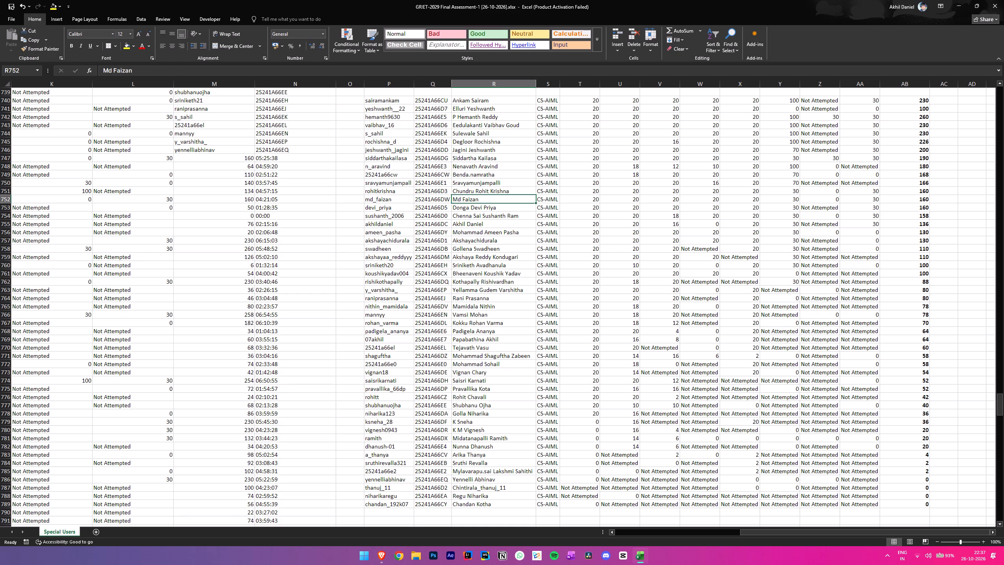
Compare the entries in rows 754 and 755, checking the names in column R against the totals in column AB.
left_click(497, 227)
left_click(491, 219)
left_click(491, 216)
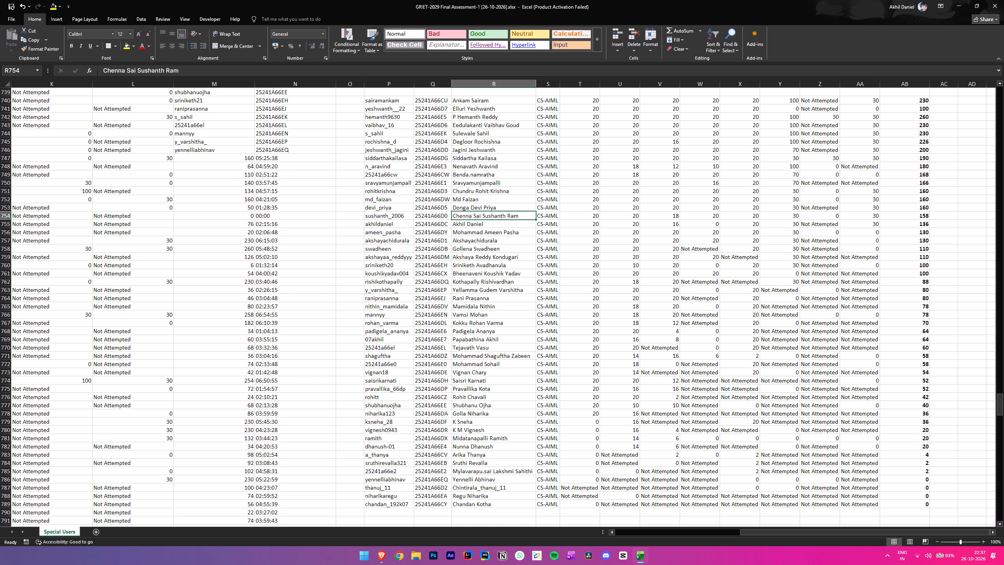
left_click(492, 225)
left_click(497, 241)
left_click(489, 221)
left_click(488, 216)
left_click(901, 213)
left_click(518, 219)
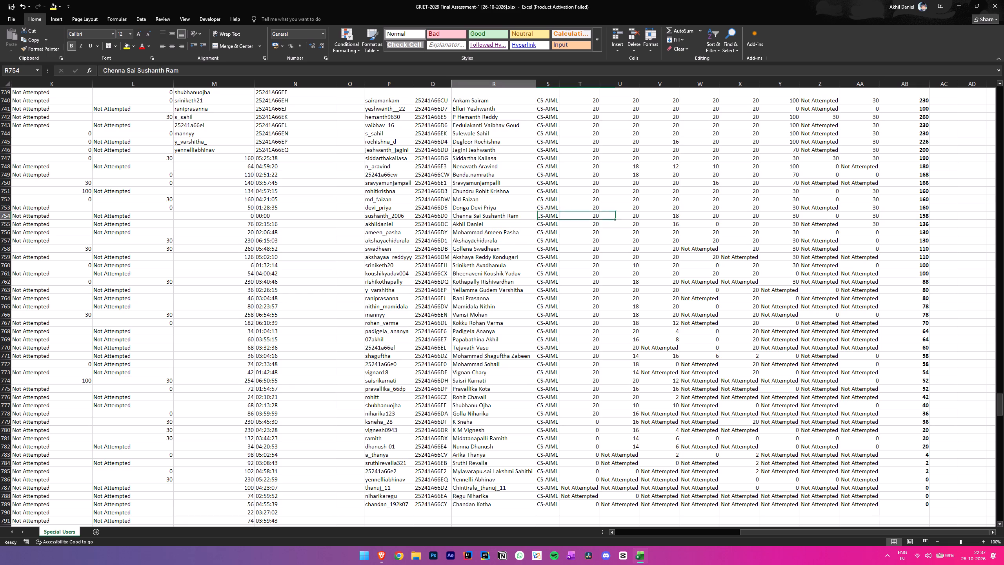
left_click(520, 224)
left_click(516, 218)
left_click(517, 222)
left_click(513, 217)
left_click(515, 224)
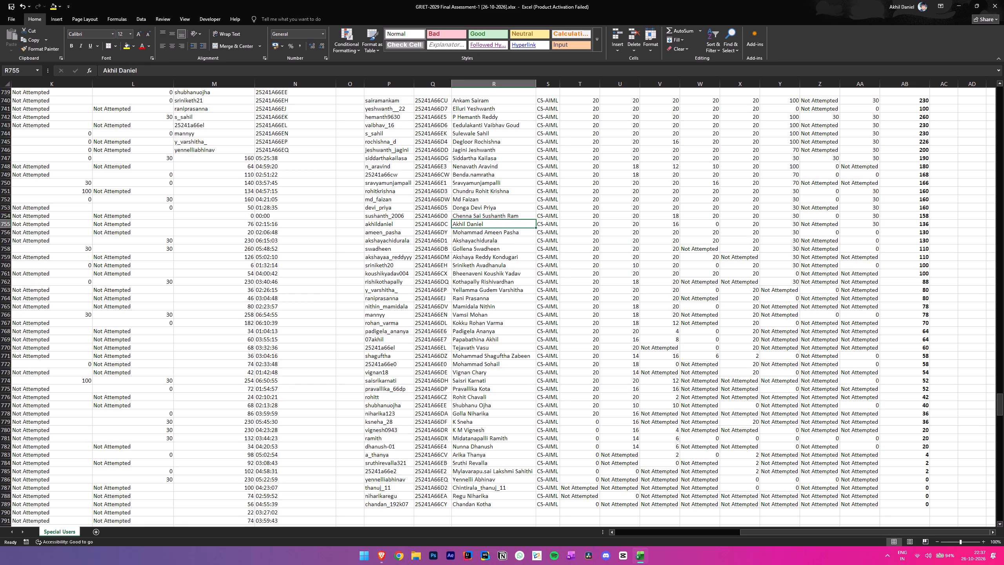
left_click(511, 216)
left_click(513, 223)
Continue reading the ranked names in column R from row 758 down to row 765.
left_click(507, 248)
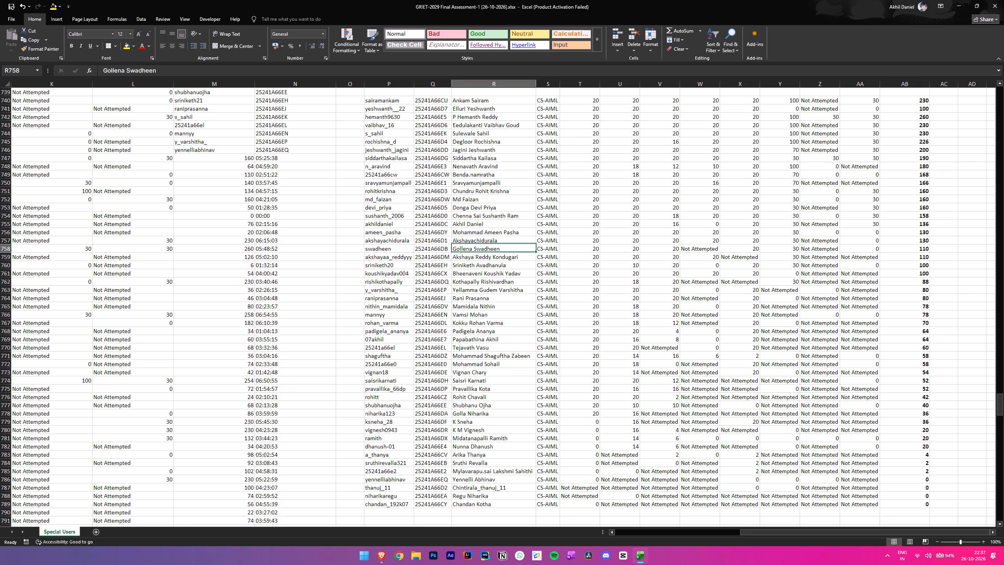
left_click(508, 257)
left_click(506, 268)
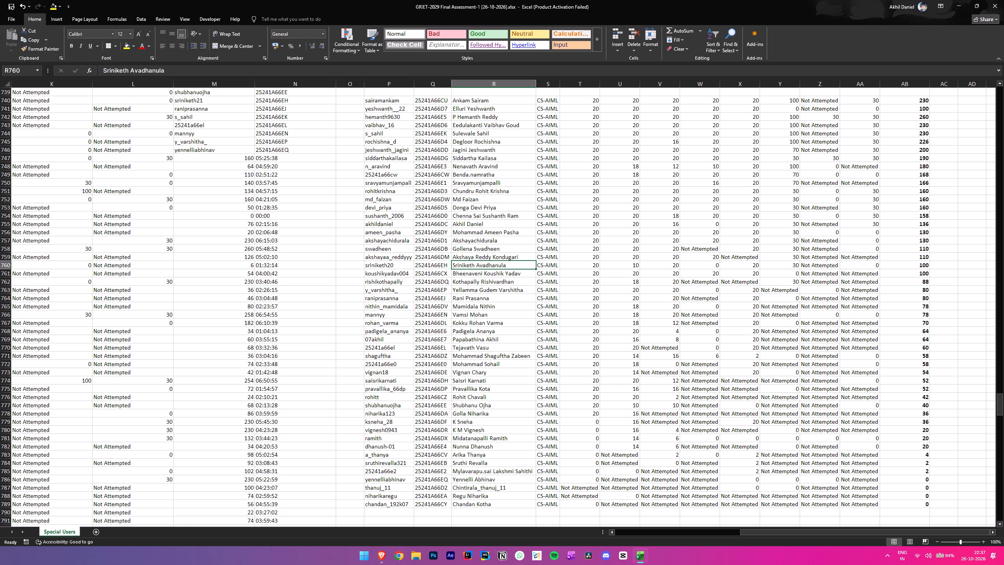
left_click(507, 273)
left_click(509, 283)
left_click(509, 290)
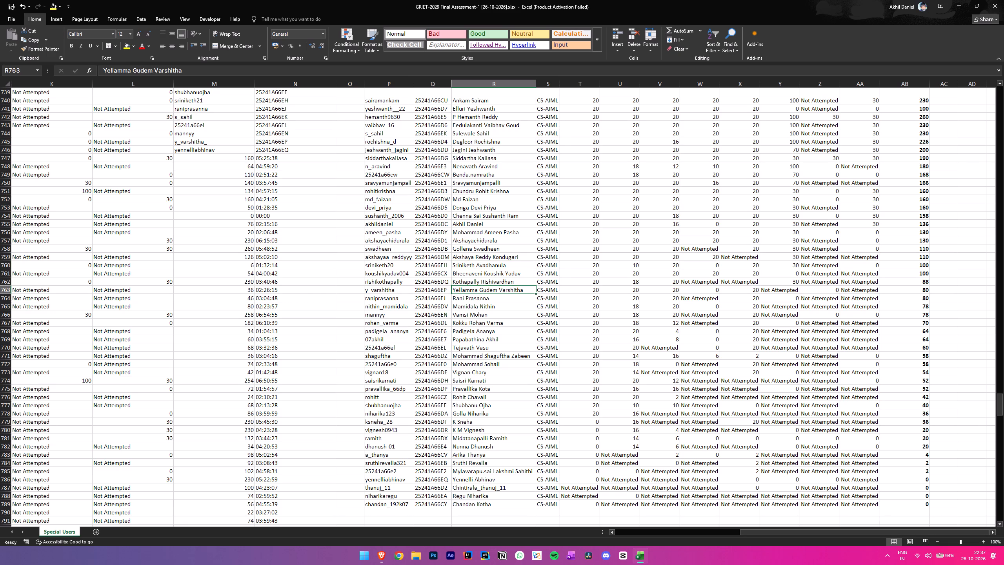
left_click(506, 298)
left_click(505, 306)
left_click(506, 311)
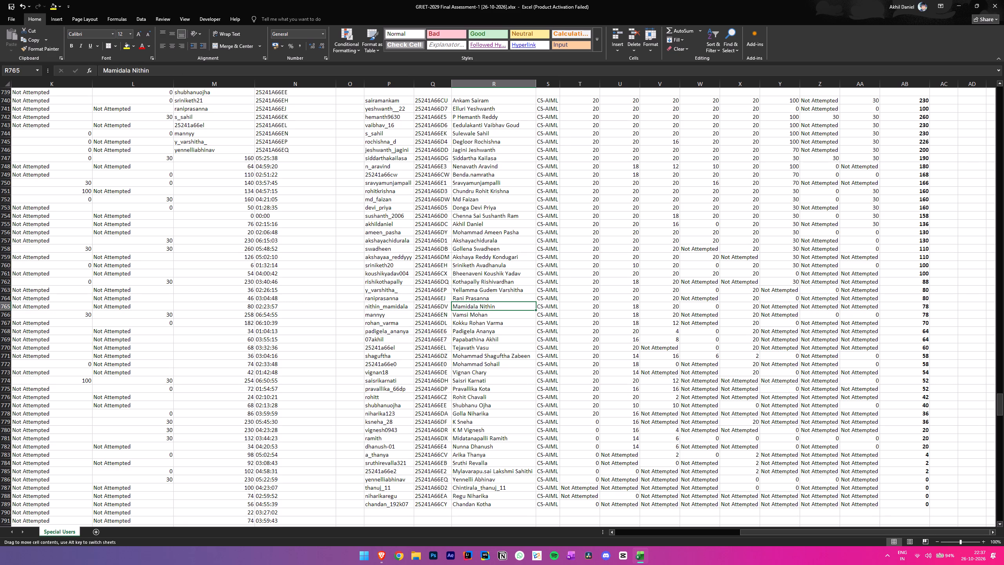
Examine the lower-ranked names in column R around row 778, working back up to row 755.
left_click(491, 410)
left_click(488, 408)
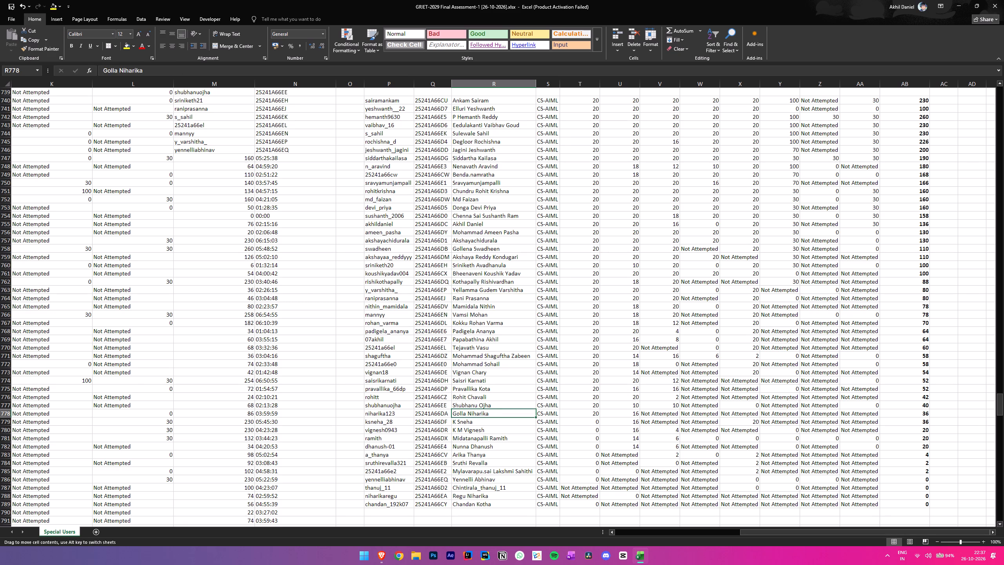
left_click(492, 420)
left_click(489, 413)
left_click(487, 408)
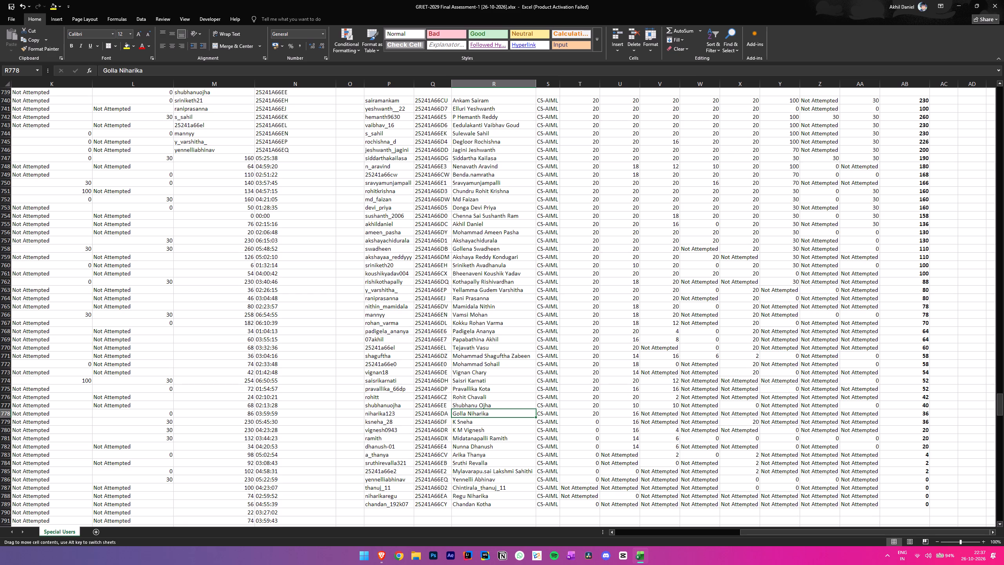
left_click(486, 398)
left_click(482, 385)
left_click(482, 377)
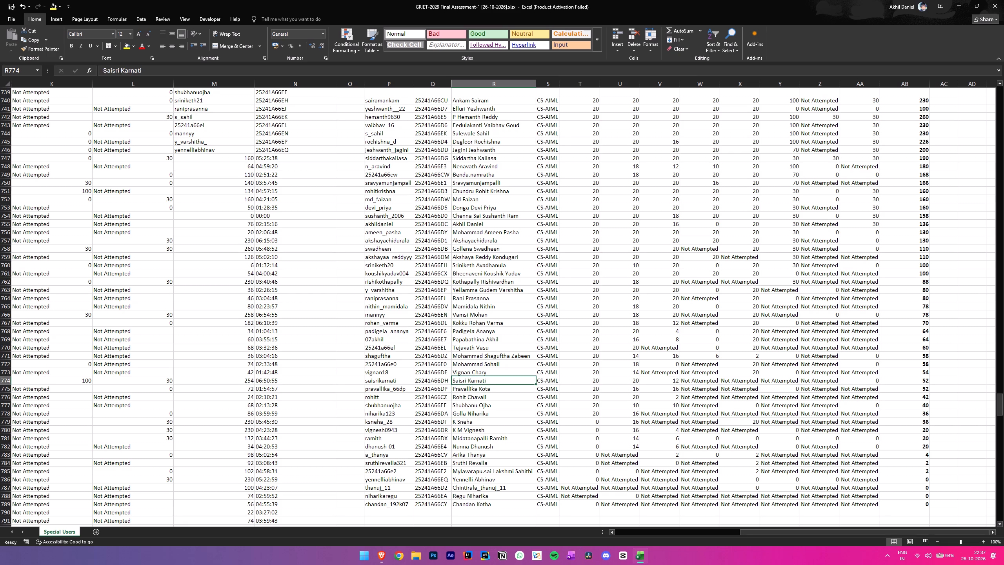
left_click(480, 372)
left_click(479, 352)
left_click(476, 331)
left_click(477, 312)
left_click(486, 248)
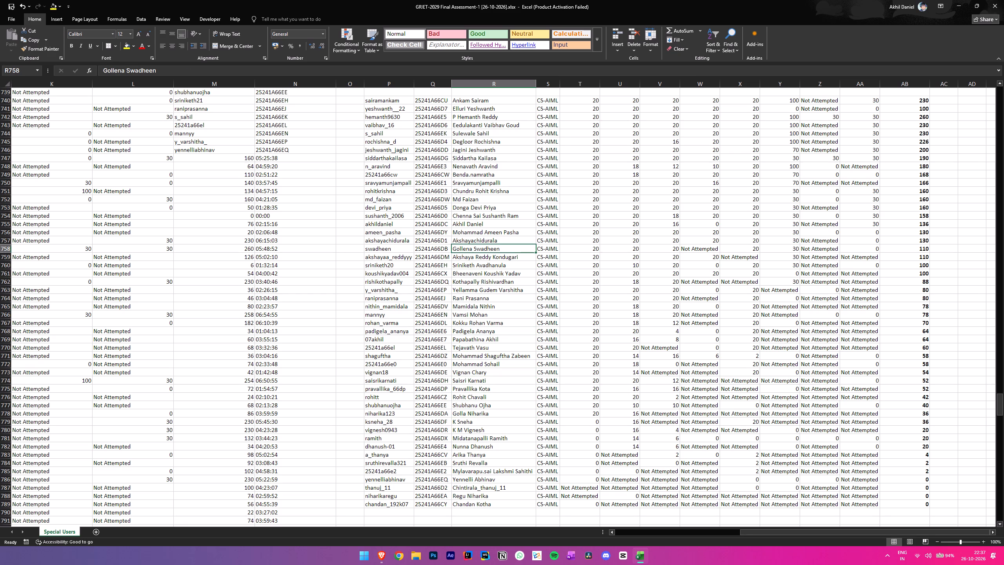
left_click(487, 226)
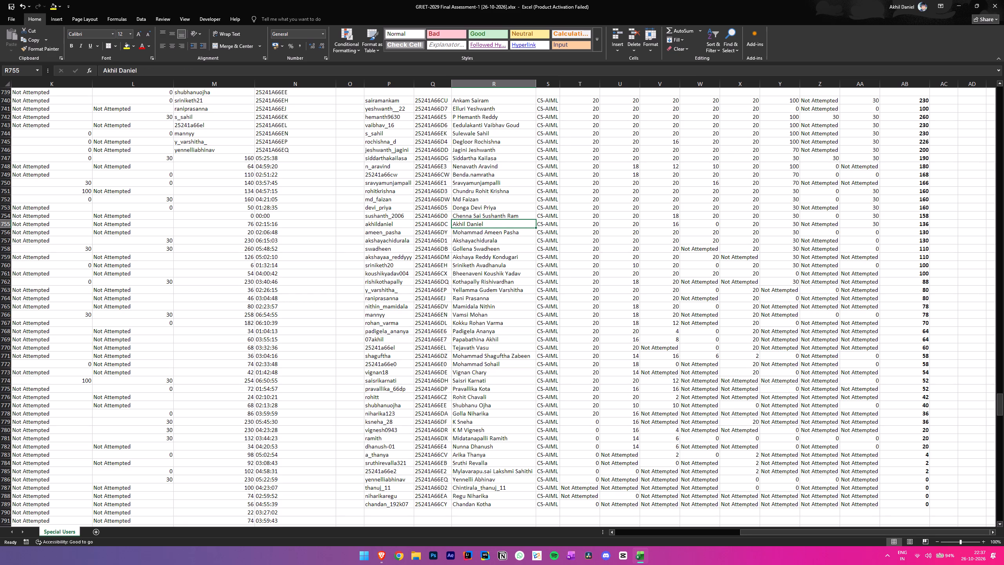
Check the individual scores in T755:AA755 against the row's total in AB755.
left_click(918, 234)
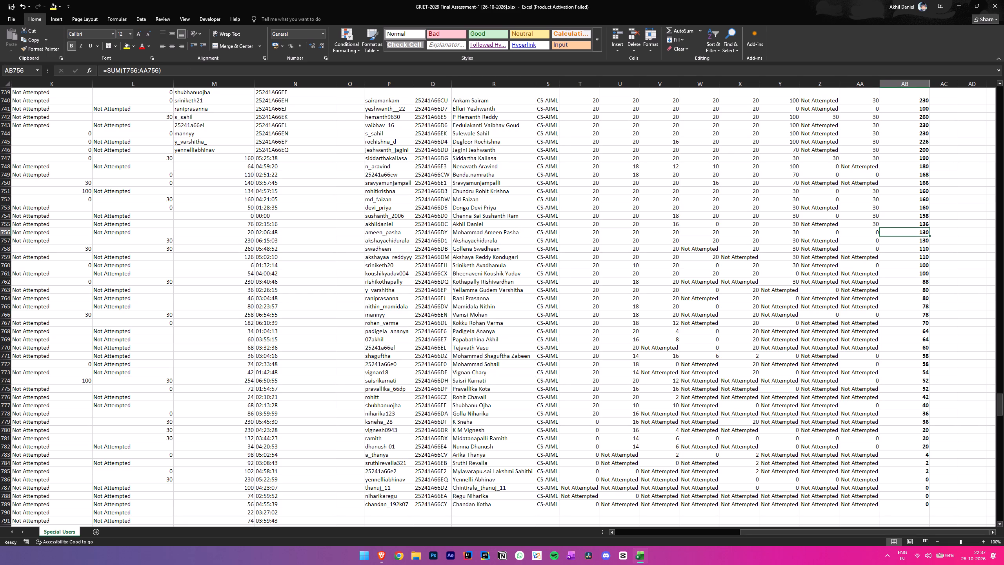
left_click_drag(912, 226, 597, 218)
left_click(601, 220)
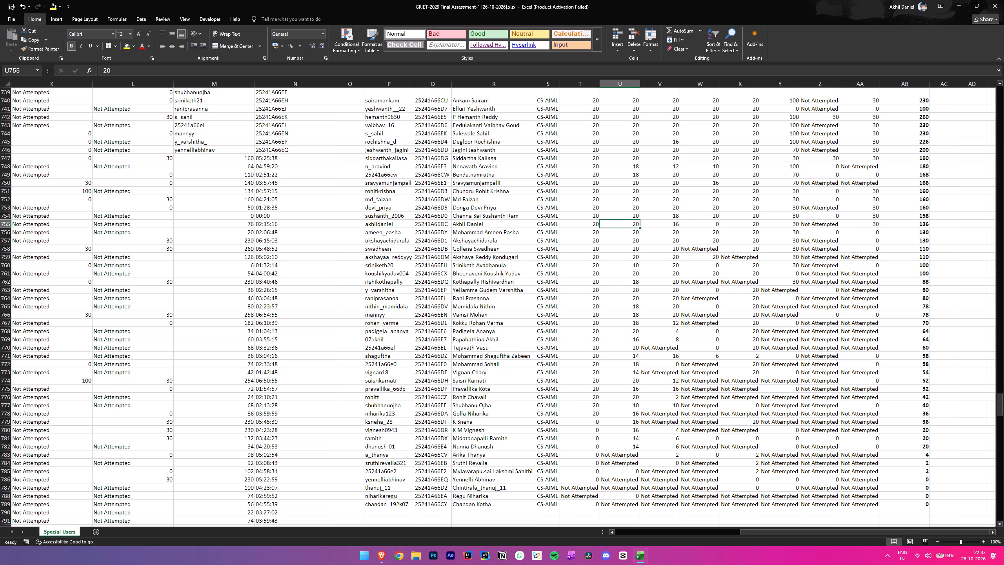
left_click(913, 168)
left_click_drag(583, 224, 729, 224)
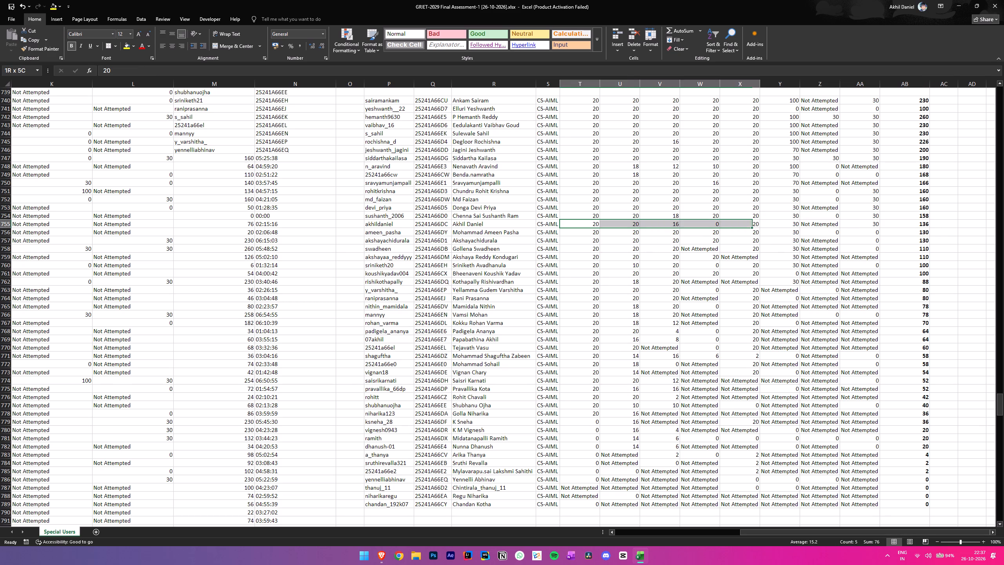
left_click_drag(729, 224, 869, 225)
left_click(869, 225)
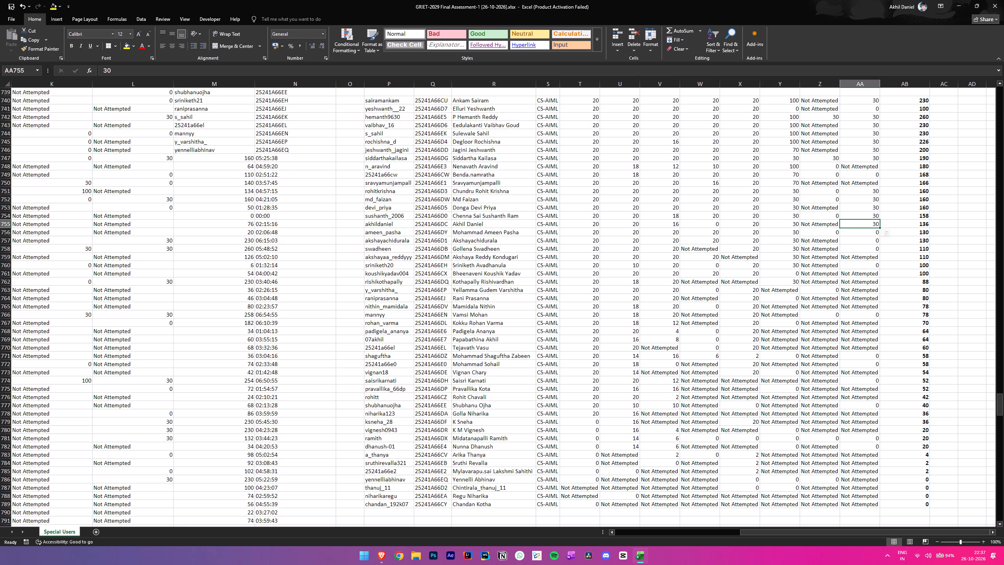
left_click(785, 222)
left_click(860, 225)
left_click(913, 224)
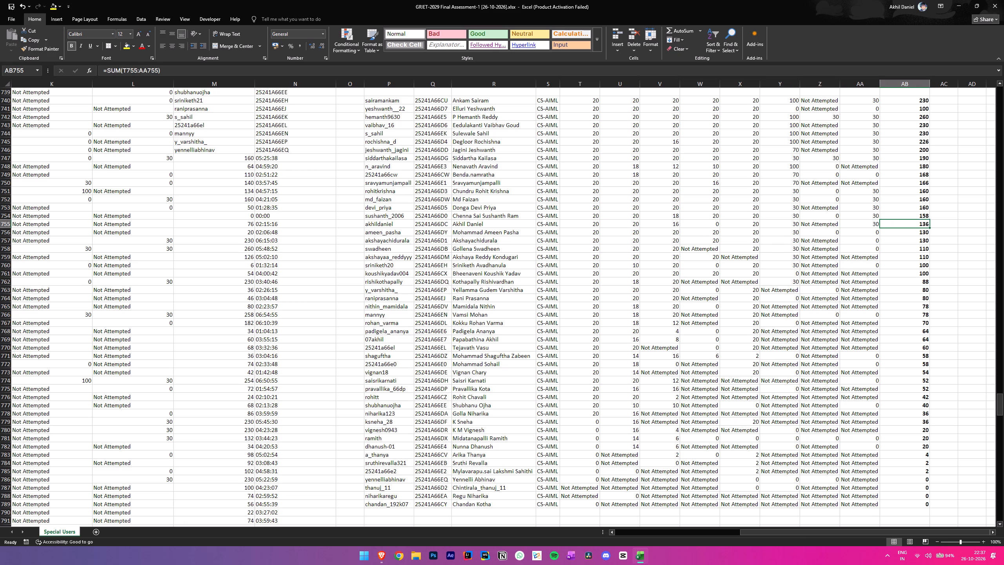
left_click(782, 224)
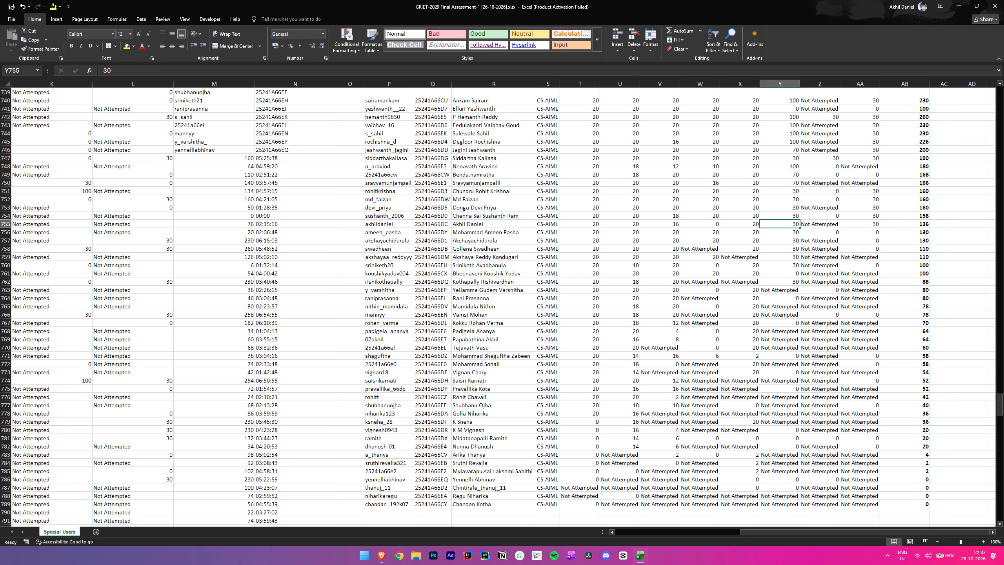
left_click(861, 223)
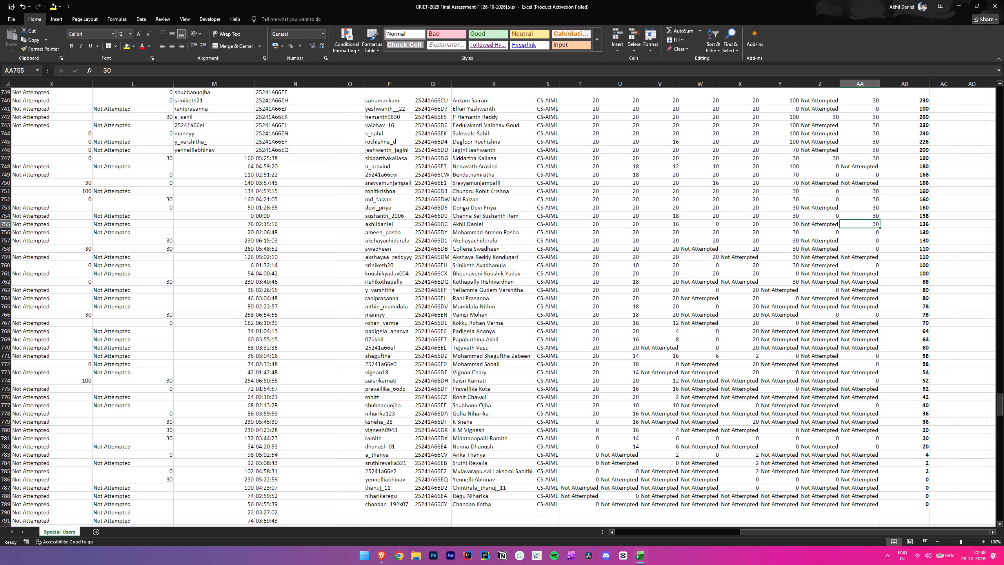
Review the top-ranked names in column R, from row 747 up to row 740.
left_click(470, 155)
left_click(475, 140)
left_click(475, 127)
left_click(479, 103)
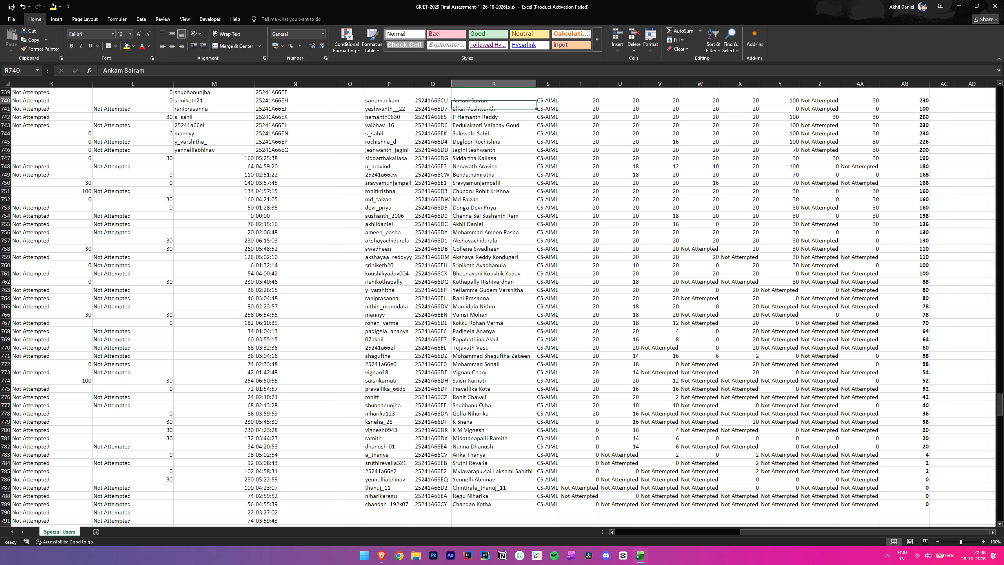
scroll(694, 265, "down", 4)
scroll(694, 265, "up", 4)
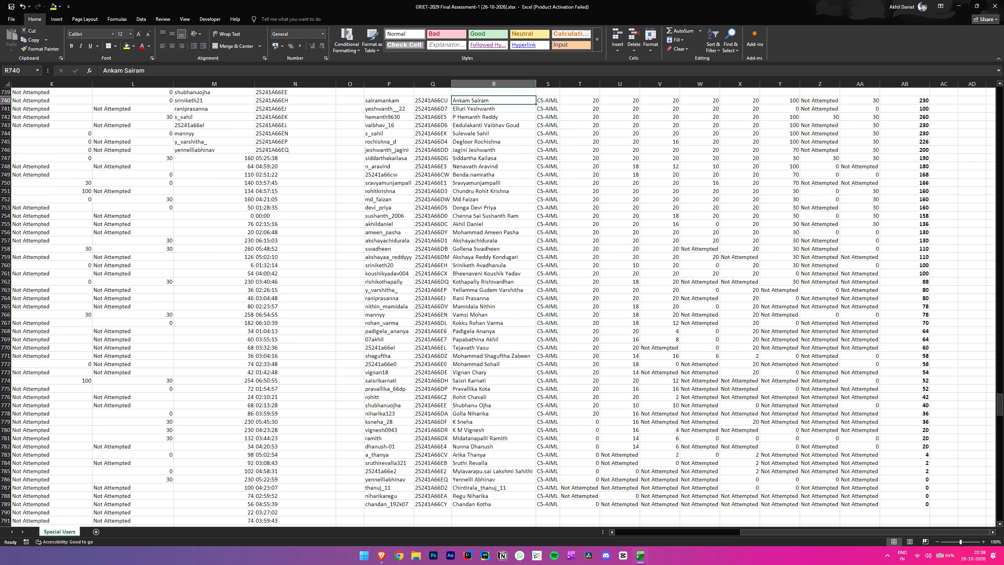
scroll(747, 466, "down", 1)
scroll(747, 466, "up", 1)
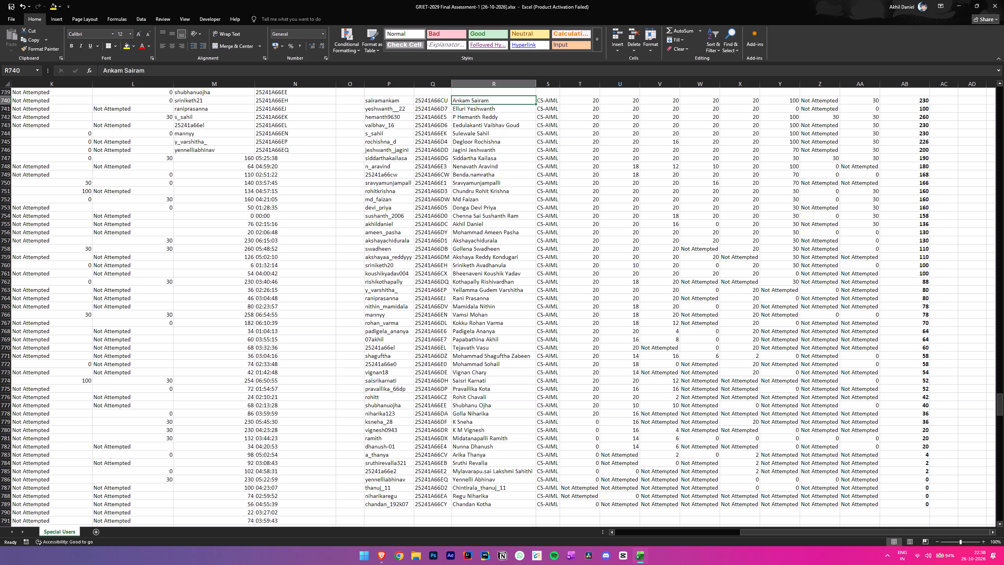
Review the ranking in column R from the last entry in row 789 back up to the first rows, 740 and 741.
left_click(491, 505)
left_click(486, 480)
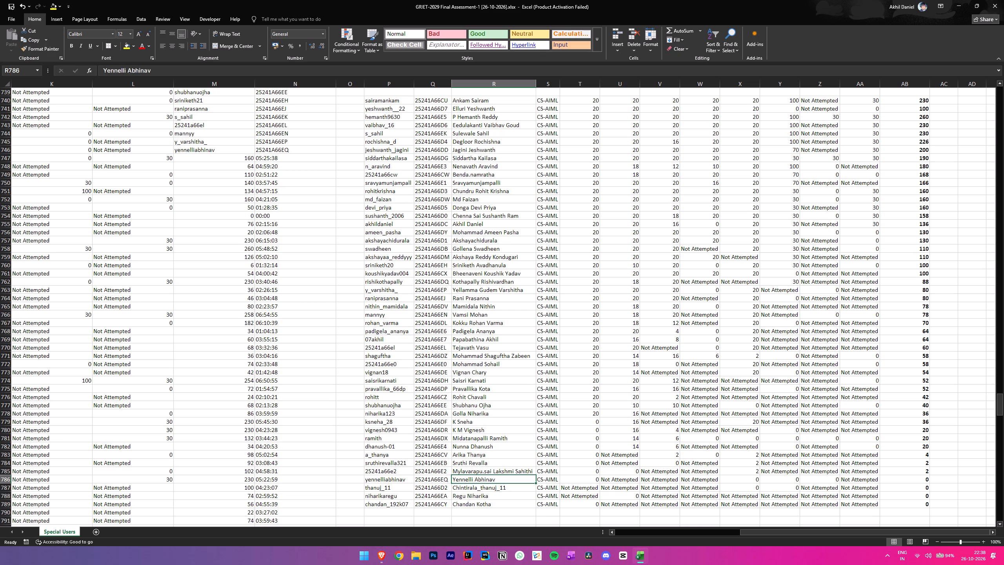
left_click(518, 473)
left_click(509, 463)
left_click(506, 457)
left_click(502, 447)
left_click(497, 432)
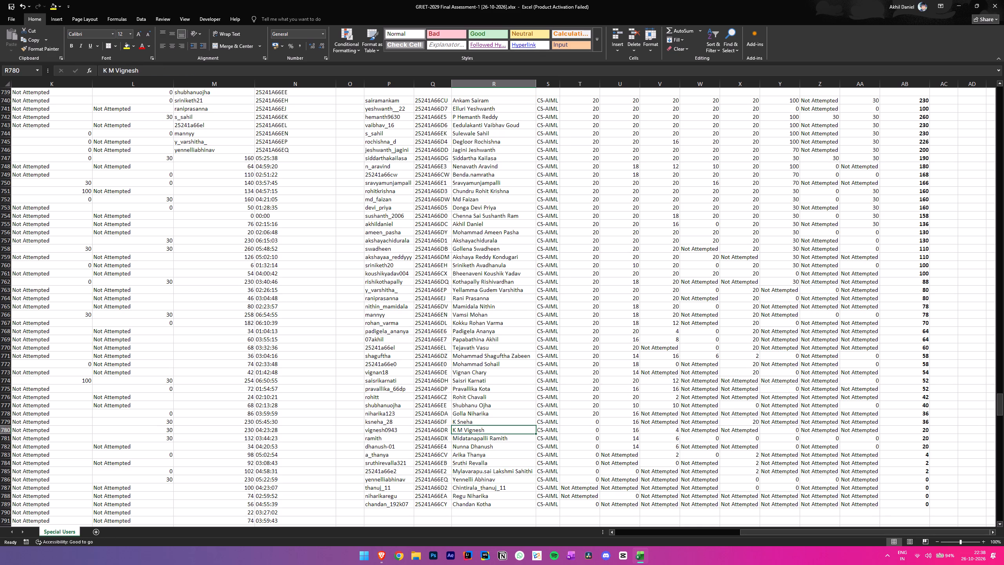
left_click(490, 416)
left_click(485, 389)
left_click(481, 356)
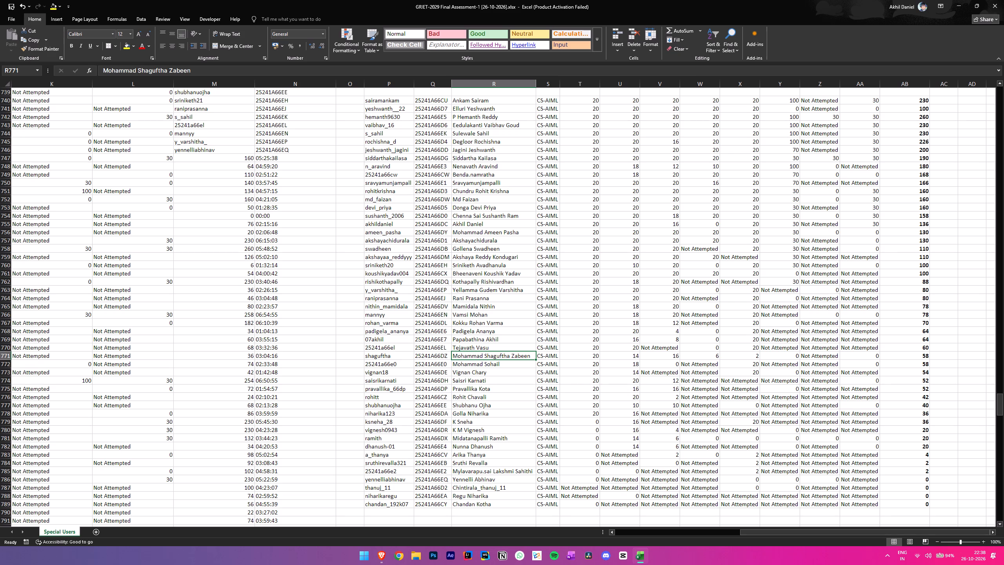
left_click(478, 293)
left_click(504, 105)
left_click(504, 111)
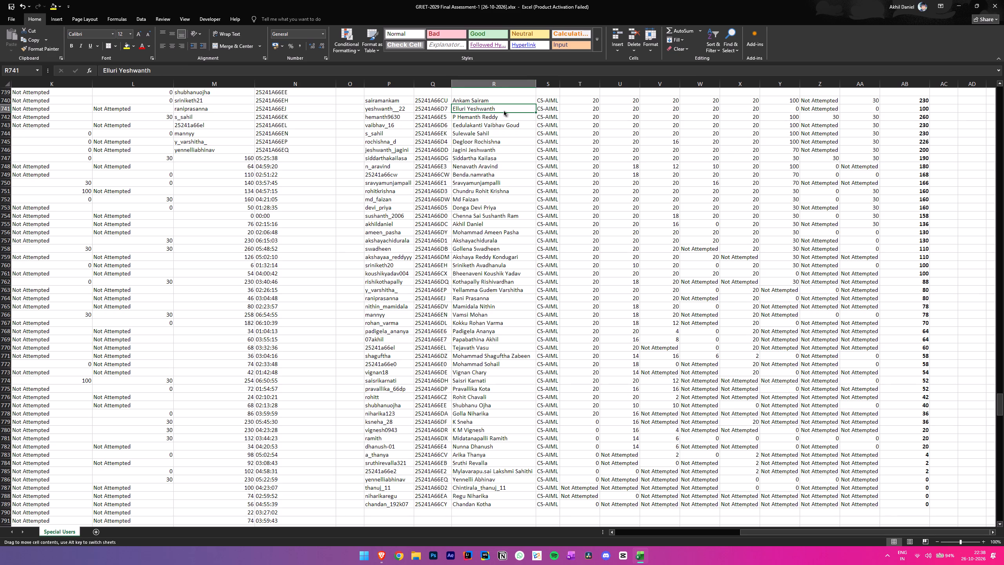
Review the ranked names in column R from row 742 down to row 751.
left_click(508, 117)
left_click(512, 125)
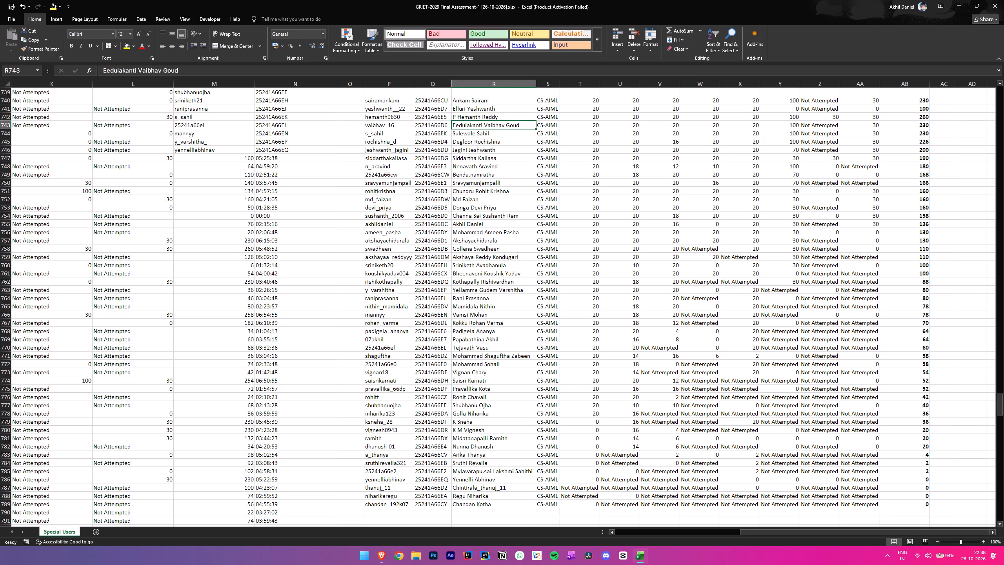
left_click(513, 135)
left_click(506, 127)
left_click(509, 142)
left_click(510, 157)
left_click(511, 168)
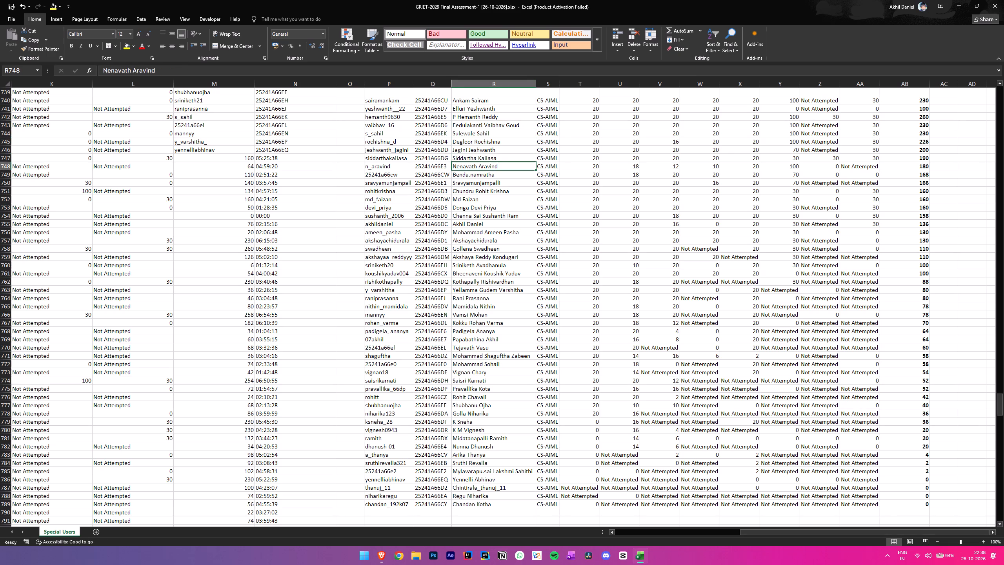
left_click(511, 188)
left_click(512, 190)
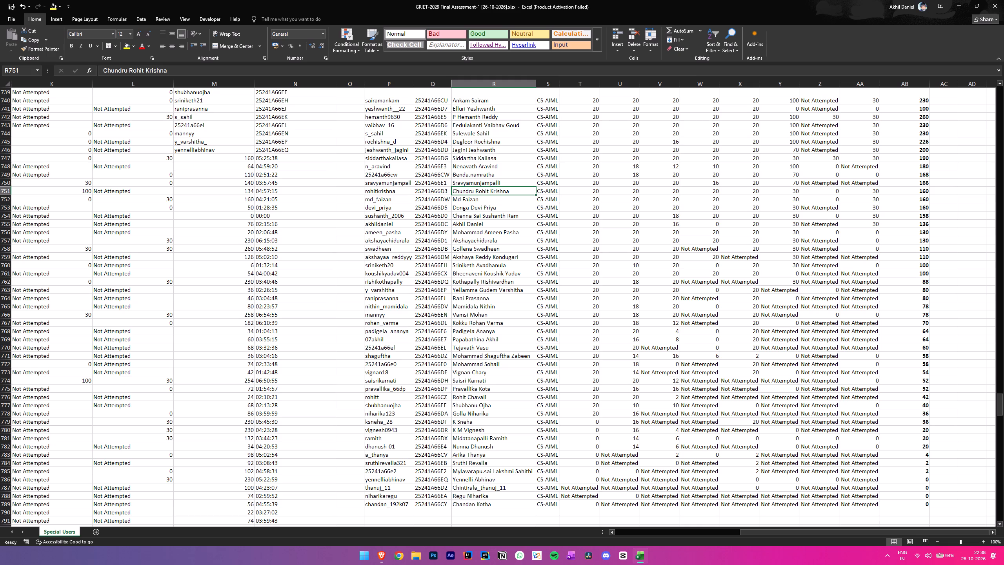
Check the individual scores in row 751 from the total in AB751 back to T751.
left_click(899, 193)
left_click(853, 193)
left_click(789, 192)
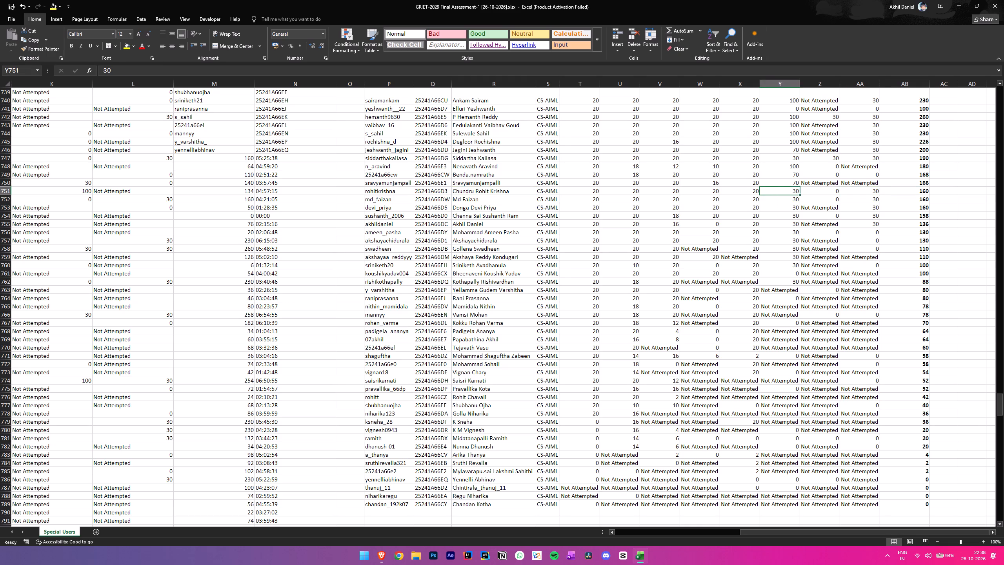
left_click(739, 192)
left_click(692, 192)
left_click(648, 191)
left_click(606, 191)
left_click(577, 190)
Check the individual scores in T755:AA755 against the SUM total in AB755.
left_click(576, 222)
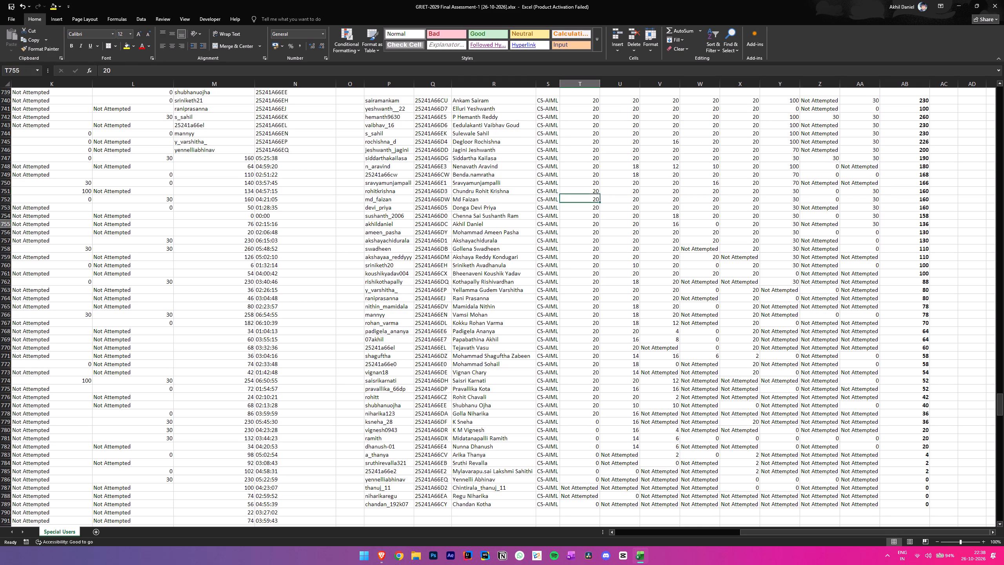
left_click(633, 222)
left_click(669, 222)
left_click(724, 226)
left_click(772, 224)
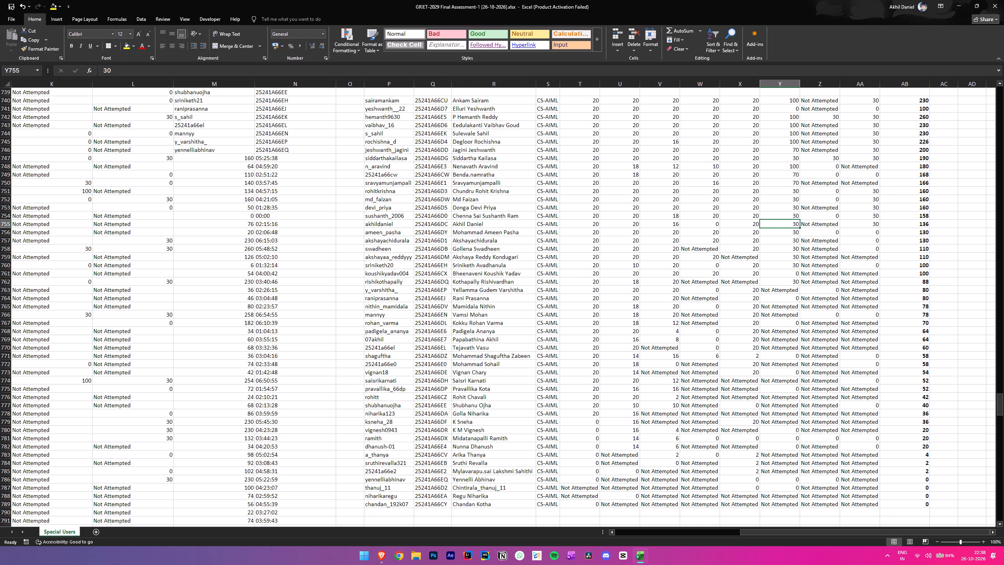
left_click(877, 225)
left_click(897, 225)
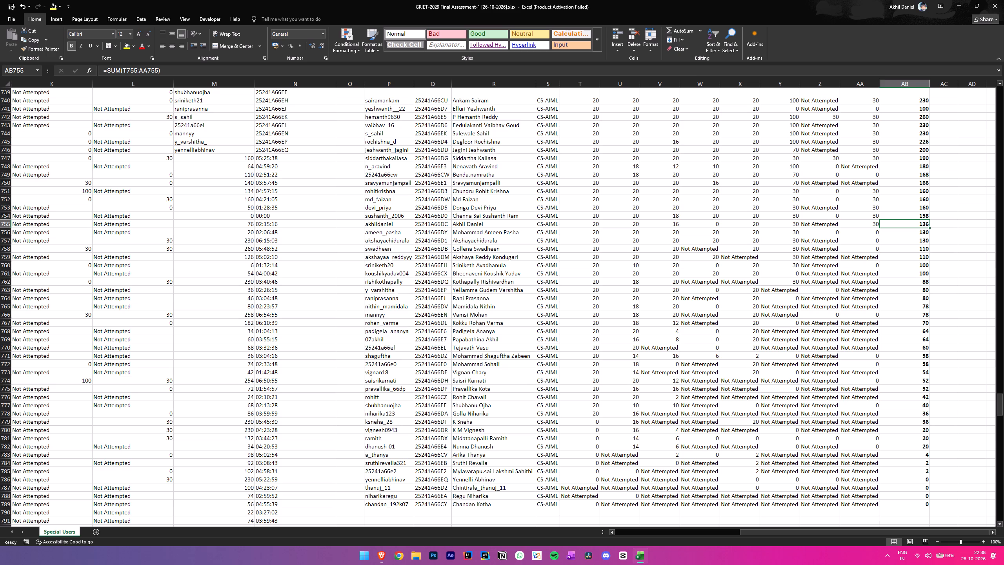
Look over the scores in rows 751 and 752, column Z, and the whole CS-AIML block down to row 789.
left_click_drag(509, 193, 872, 190)
left_click(846, 203)
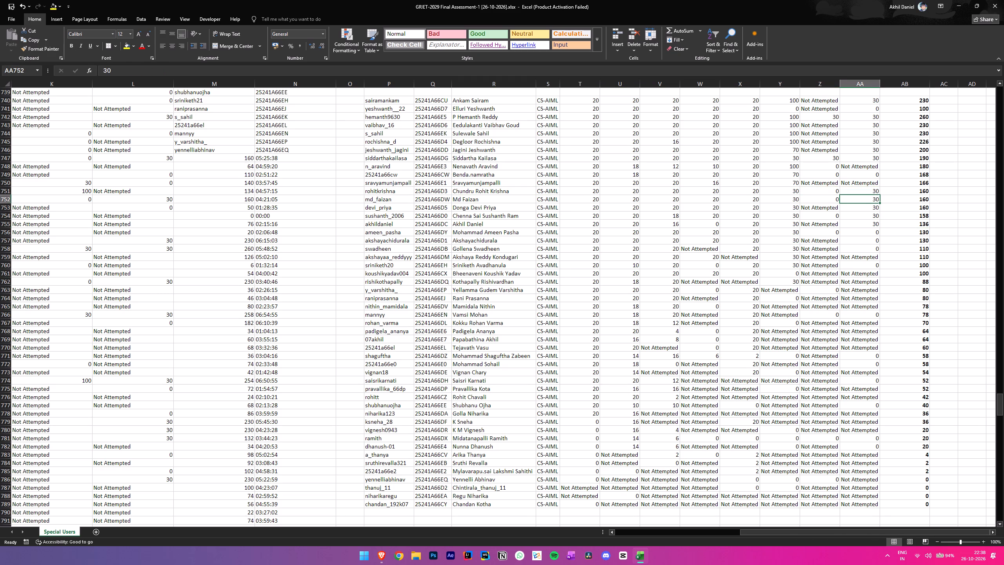
left_click_drag(823, 165, 822, 498)
left_click(822, 498)
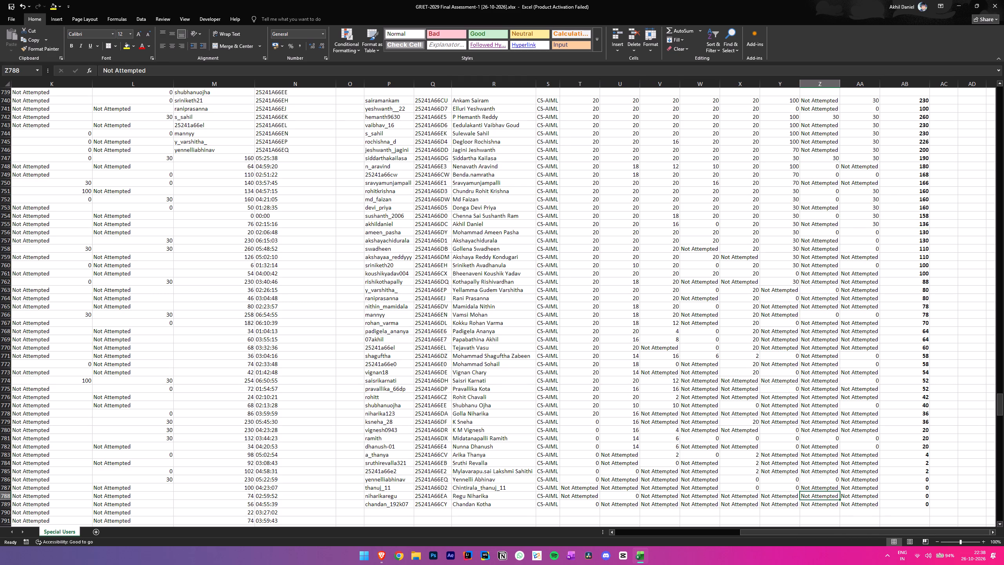
left_click_drag(380, 102, 837, 507)
left_click(837, 507)
Examine the lower-ranked entries in rows 779 to 777, working upward in column R.
left_click(633, 422)
left_click(409, 423)
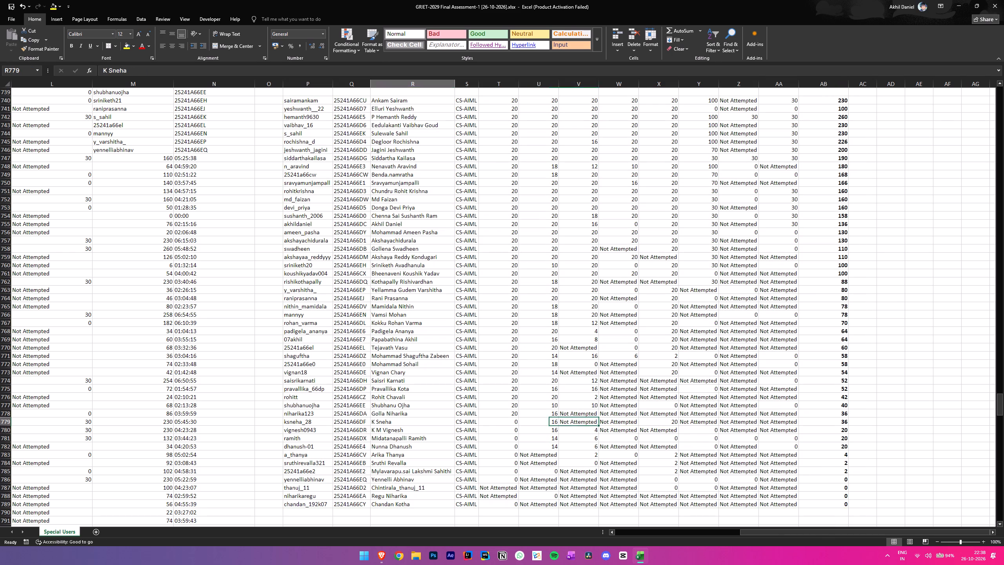
left_click(407, 417)
left_click(404, 408)
scroll(408, 357, "up", 2)
scroll(436, 214, "down", 1)
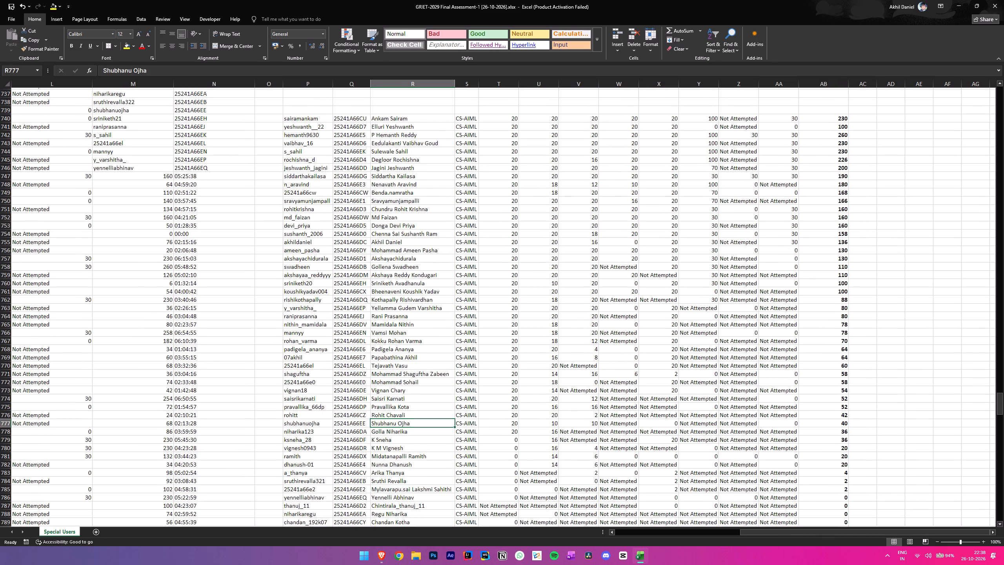
scroll(436, 214, "down", 1)
Review the totals in column AB among the top-ranked rows, from row 742 down to row 756.
left_click(397, 135)
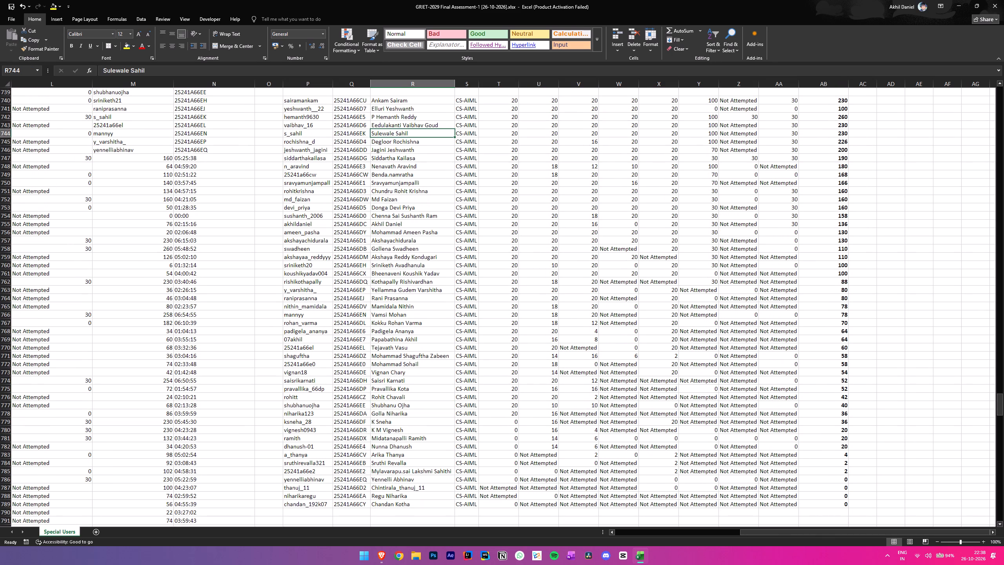
left_click(838, 133)
left_click(835, 126)
left_click(833, 118)
left_click(833, 123)
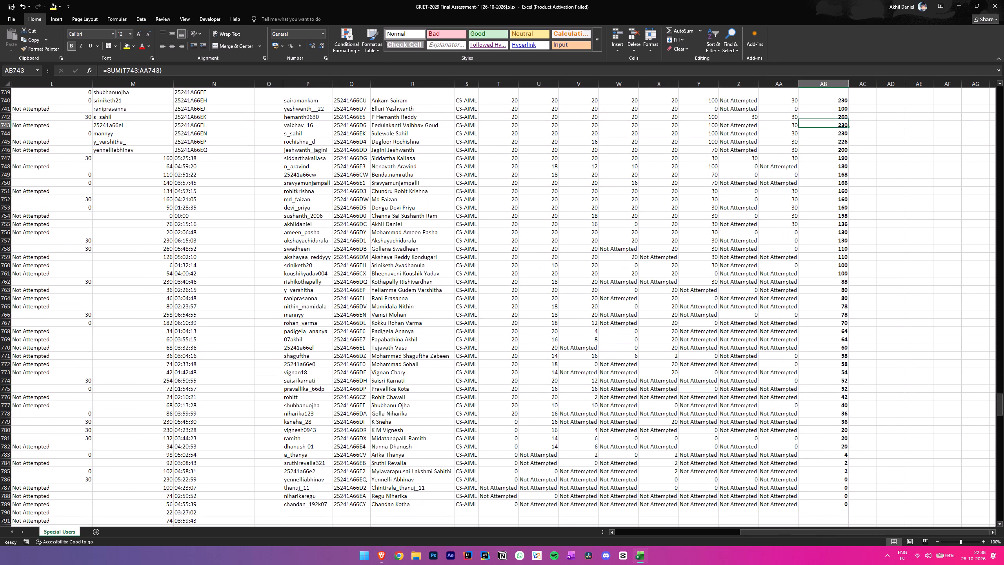
left_click(834, 131)
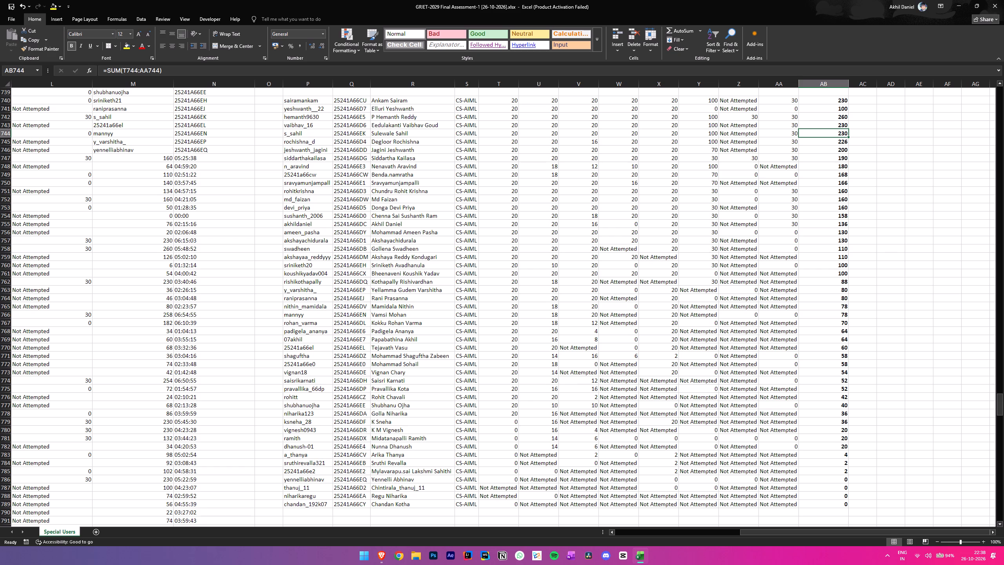
left_click(838, 142)
left_click(842, 152)
left_click(843, 160)
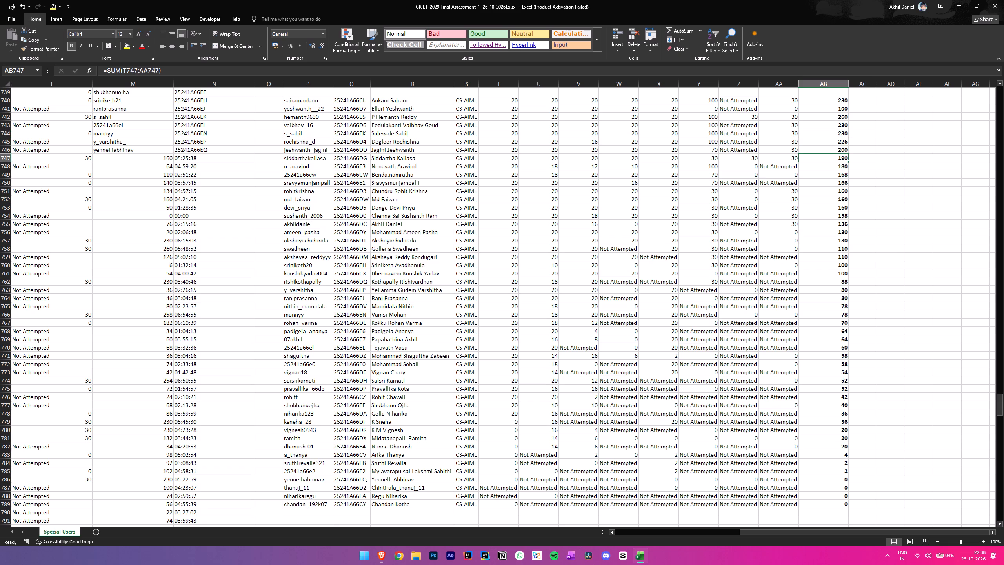
left_click(841, 168)
left_click(841, 183)
left_click(839, 193)
left_click(838, 210)
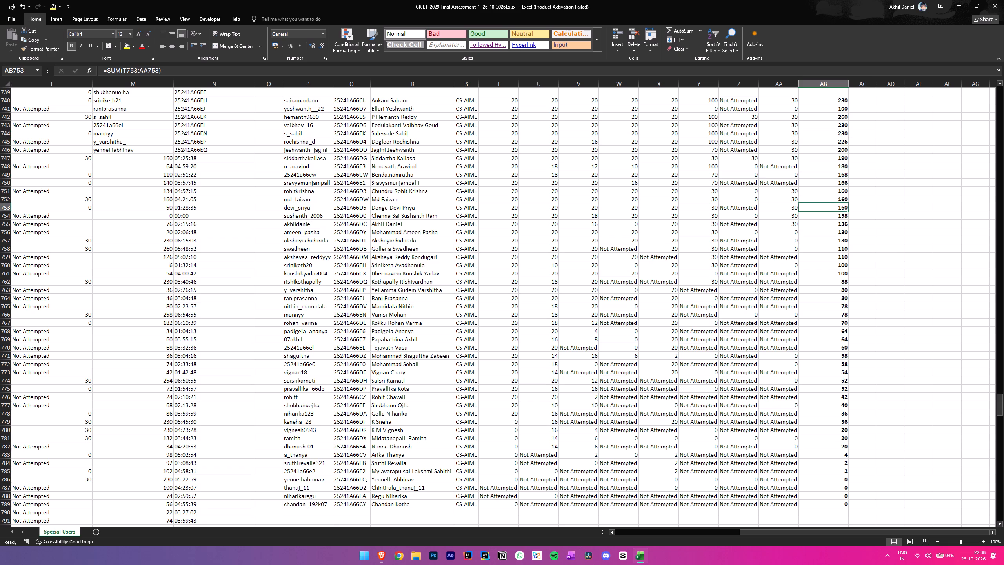
left_click(832, 234)
Compare the scores in row 755 with those in row 754, especially in column W.
left_click(397, 226)
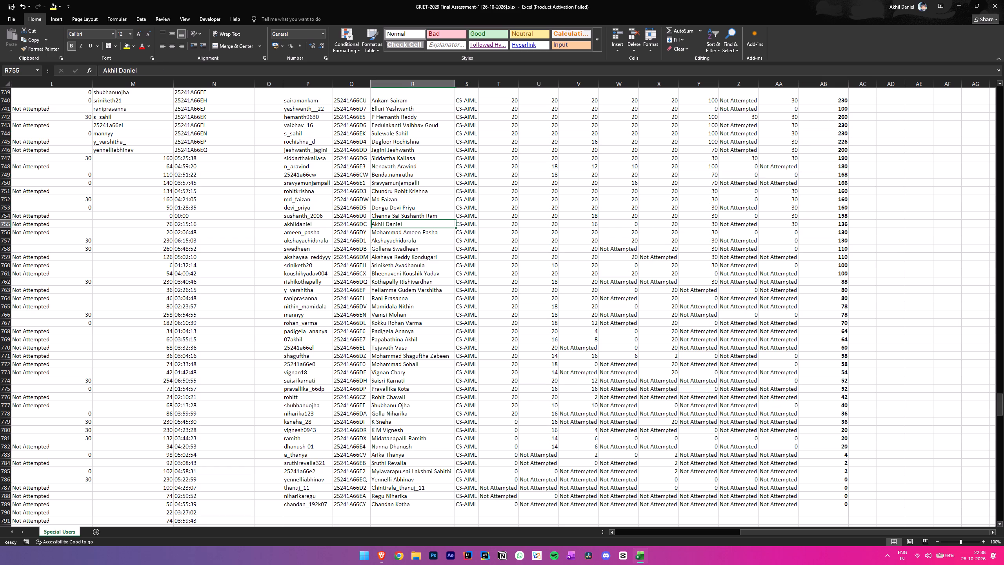
left_click_drag(400, 224, 813, 221)
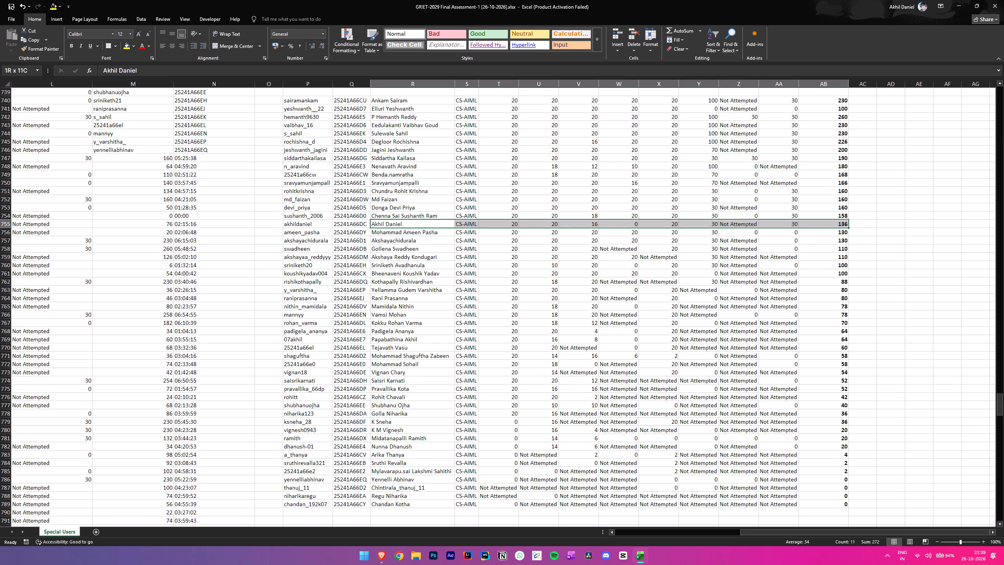
left_click_drag(813, 221, 812, 217)
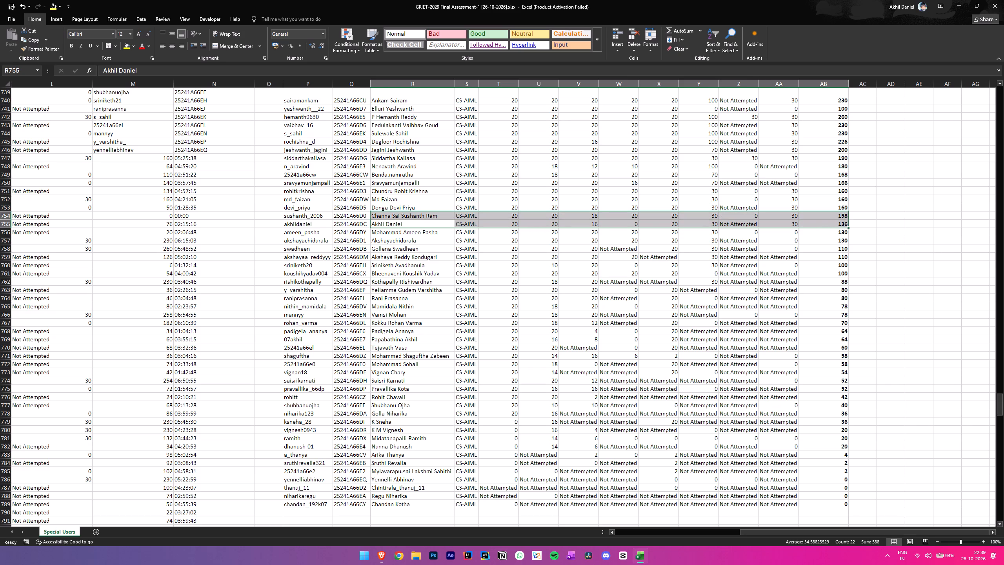
left_click(638, 223)
left_click(636, 217)
left_click(638, 225)
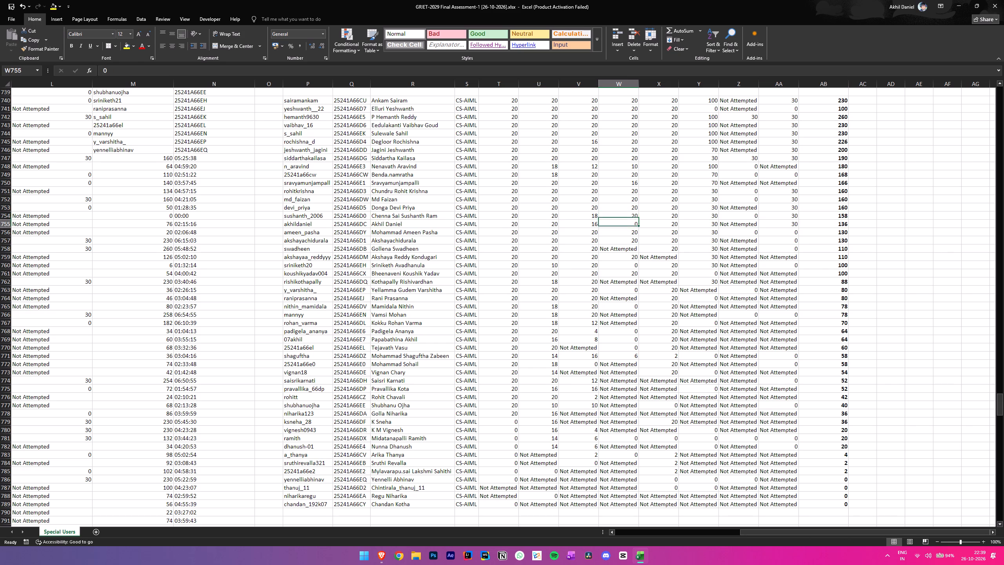
left_click(636, 219)
left_click(719, 218)
left_click(654, 218)
left_click(625, 218)
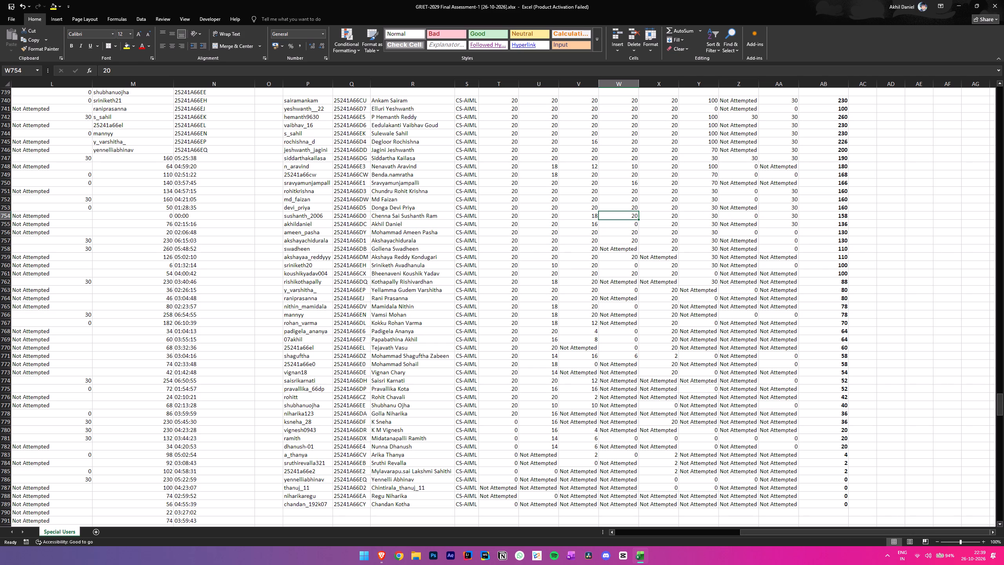
Check the column W scores down to row 761 and the row 758 scores, ending back at the name in R755.
left_click(628, 251)
left_click(626, 272)
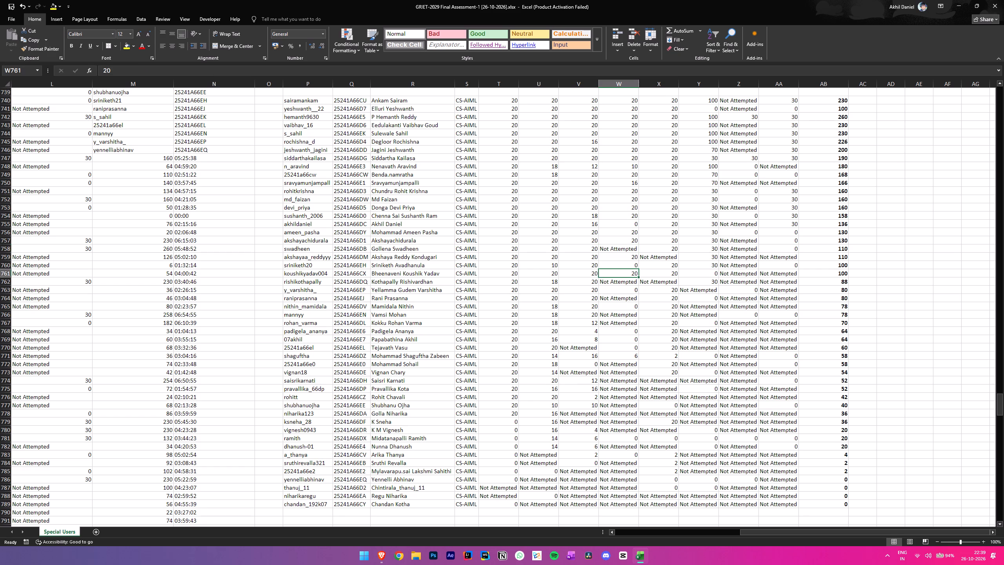
left_click_drag(505, 248, 830, 252)
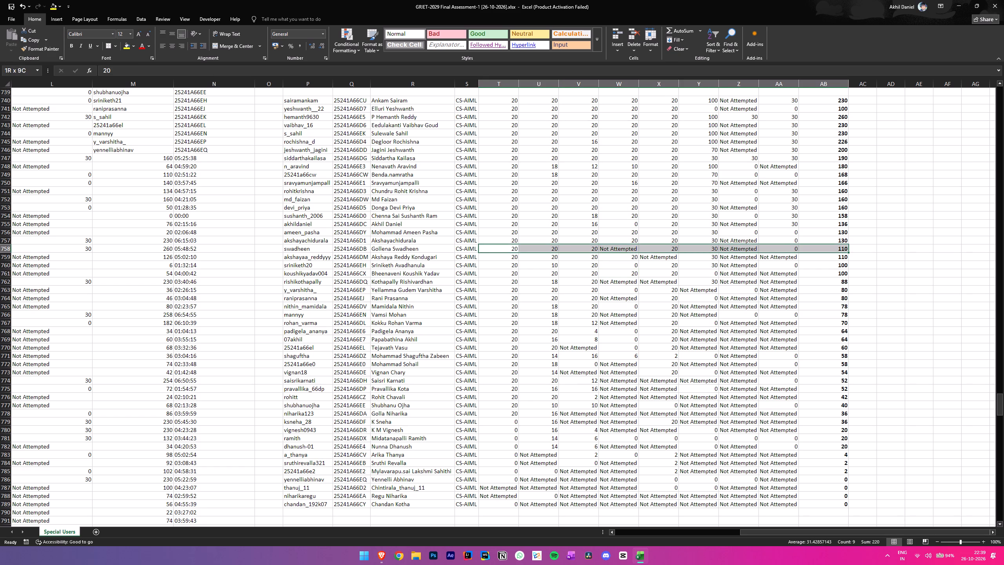
left_click_drag(830, 252, 830, 252)
left_click(830, 252)
left_click(439, 250)
left_click(429, 227)
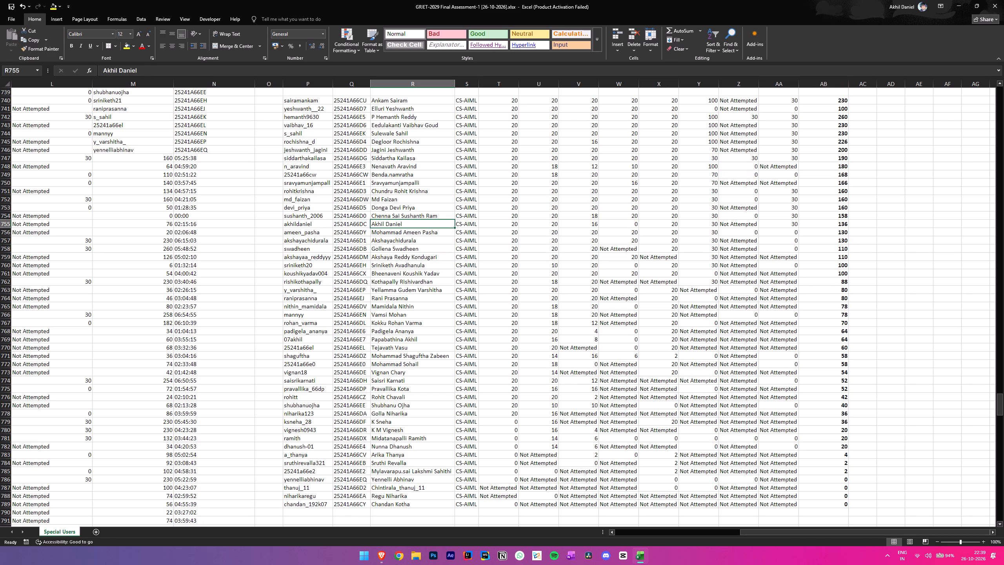
Close the GRIET-2029 Final Assessment-1 workbook without saving the changes.
scroll(448, 227, "up", 5)
scroll(440, 217, "down", 1)
scroll(440, 217, "up", 4)
left_click(1003, 0)
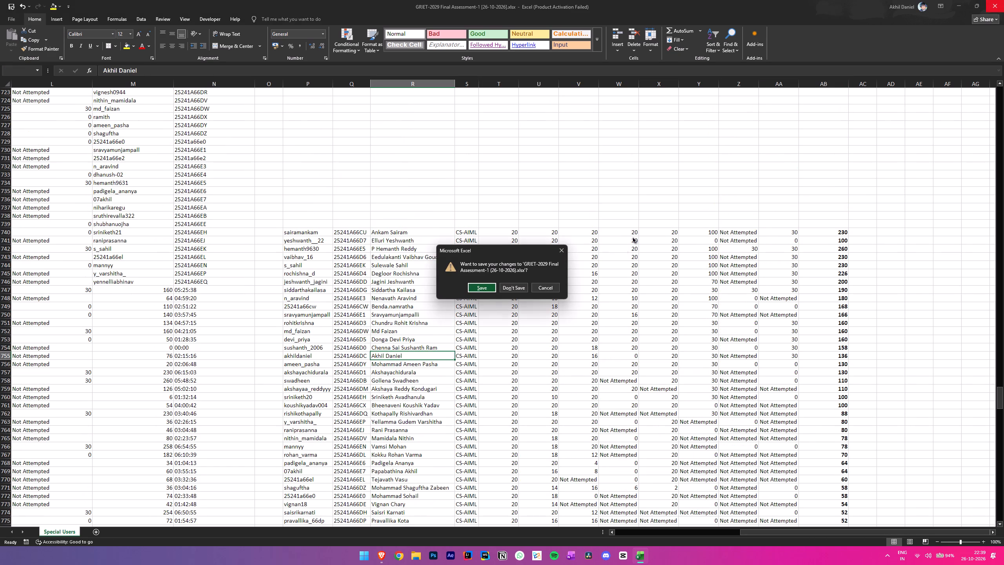
left_click(521, 286)
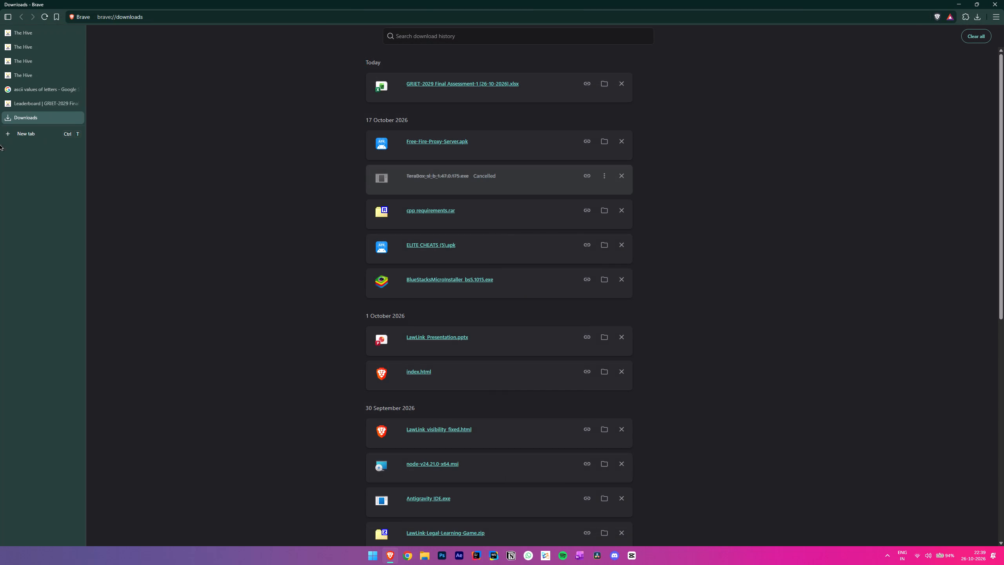
Close the Downloads page in Brave and go to the top of the GRIET-2029 Final Assessment-1 leaderboard.
left_click(77, 118)
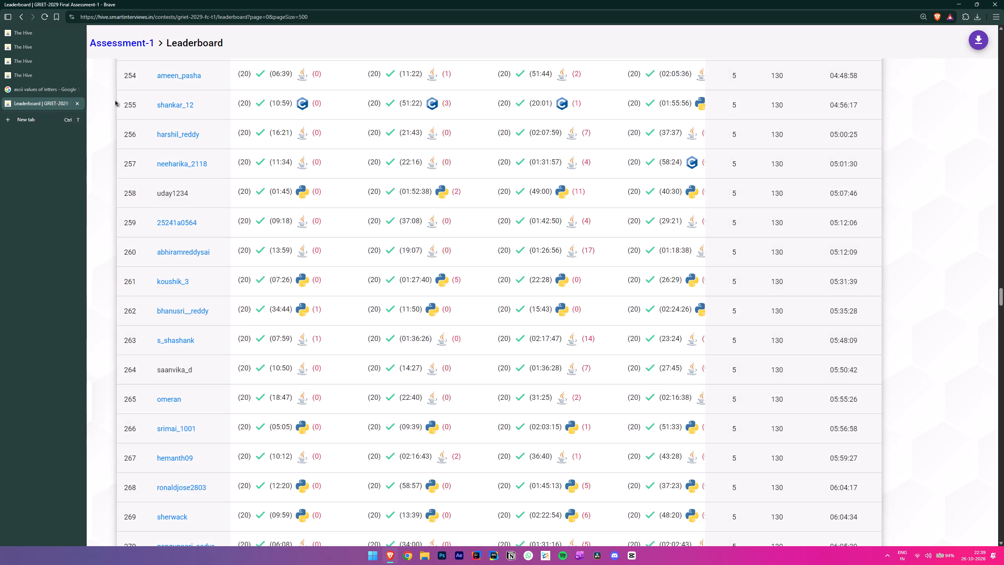
scroll(268, 160, "up", 11)
scroll(888, 203, "up", 4)
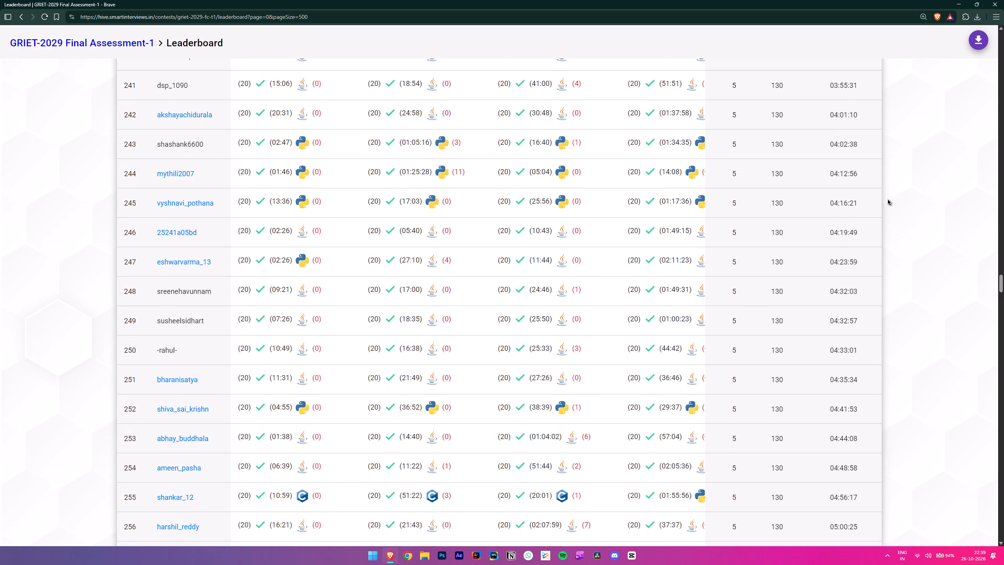
scroll(394, 140, "up", 10)
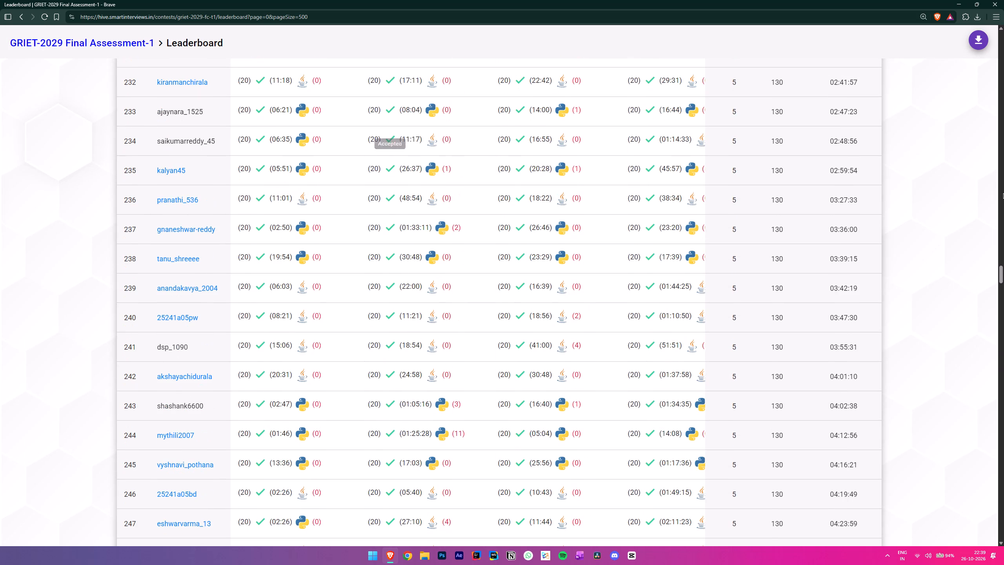
left_click_drag(1003, 276, 1003, 28)
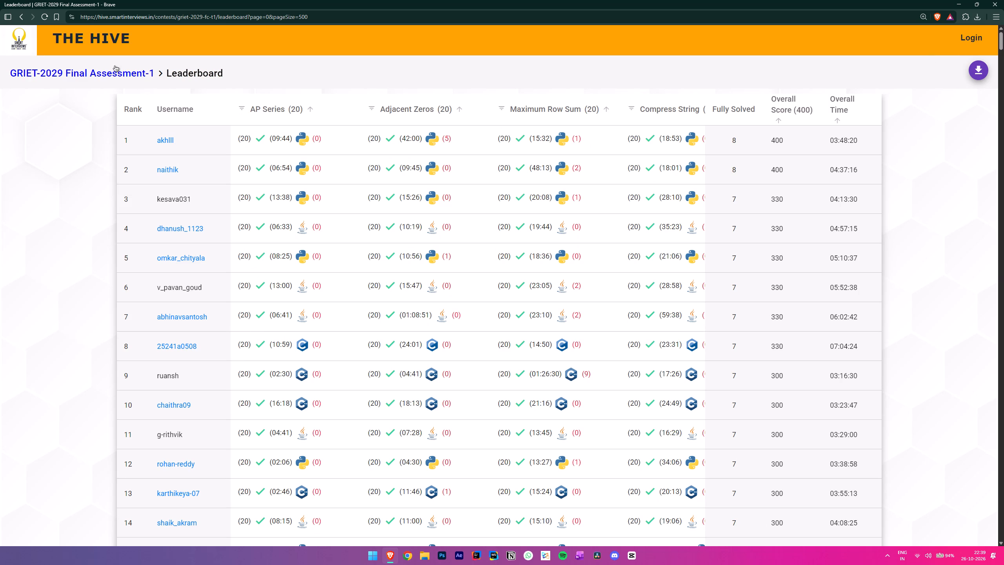
View the GRIET-2029 Final Assessment-1 contest page and reopen its leaderboard from there.
left_click(114, 71)
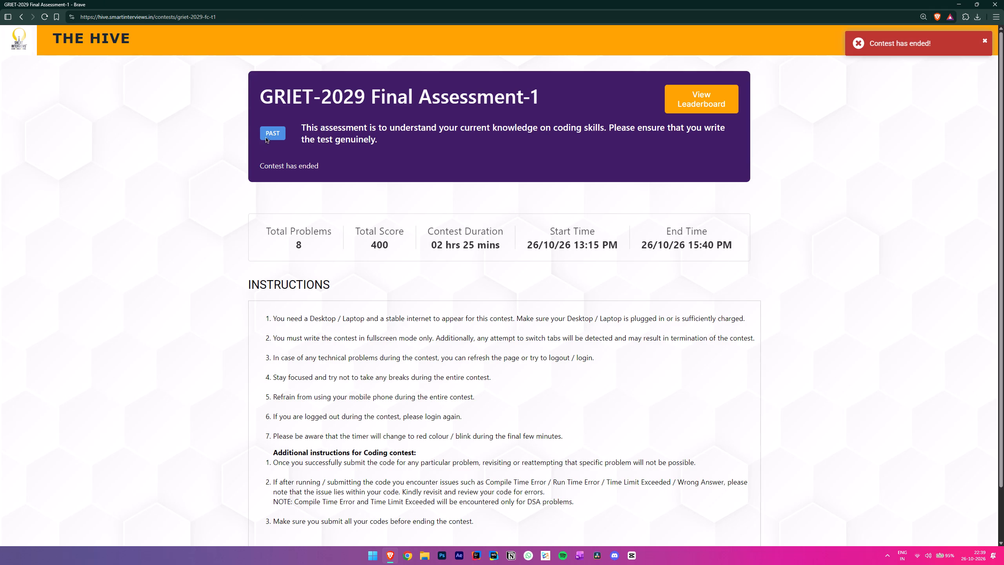
left_click(267, 137)
scroll(361, 246, "down", 10)
scroll(420, 253, "up", 6)
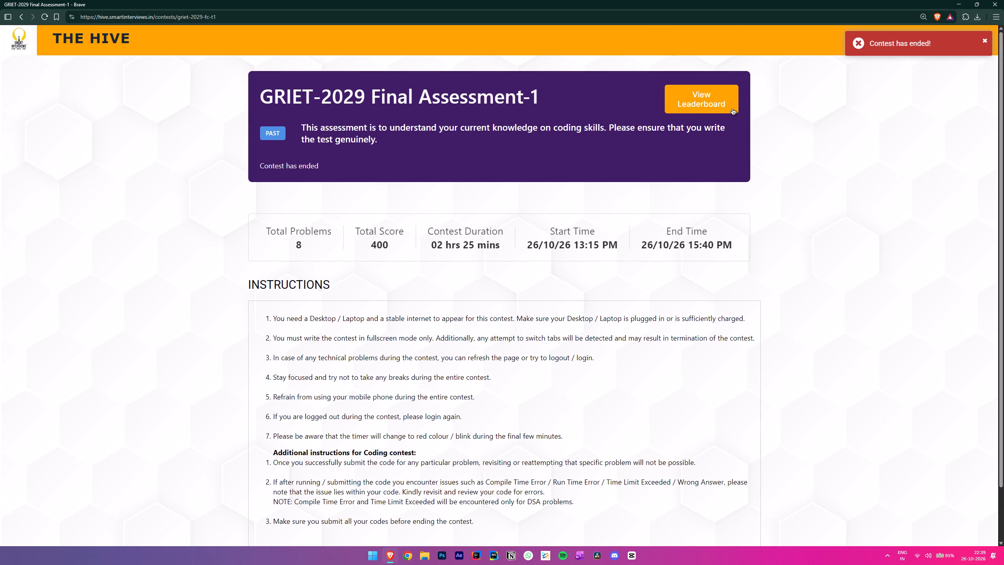
left_click(706, 110)
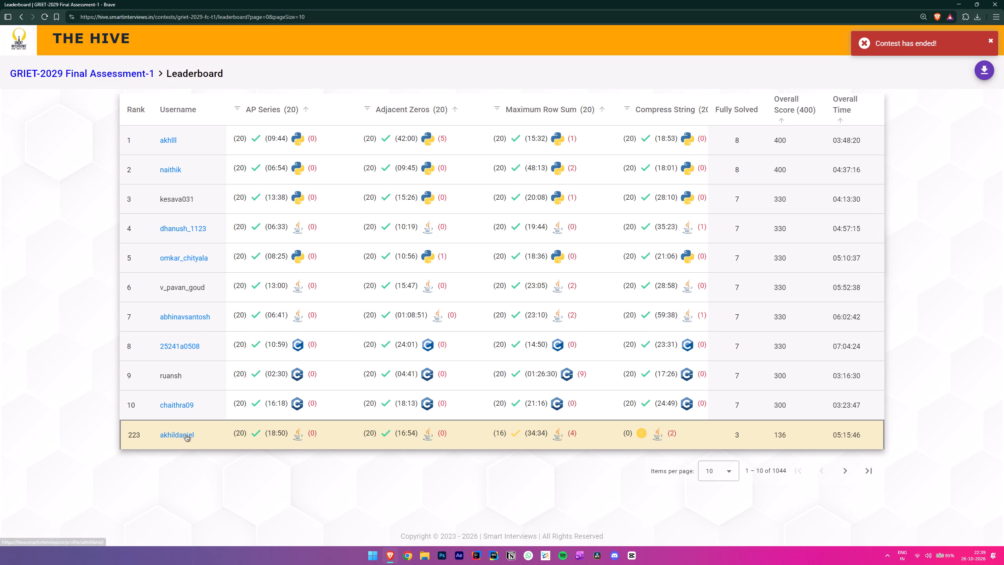
Examine the highlighted rank 223 entry's problem results and the leaderboard's Fully Solved column.
left_click(268, 434)
left_click_drag(557, 426, 569, 427)
left_click(645, 437)
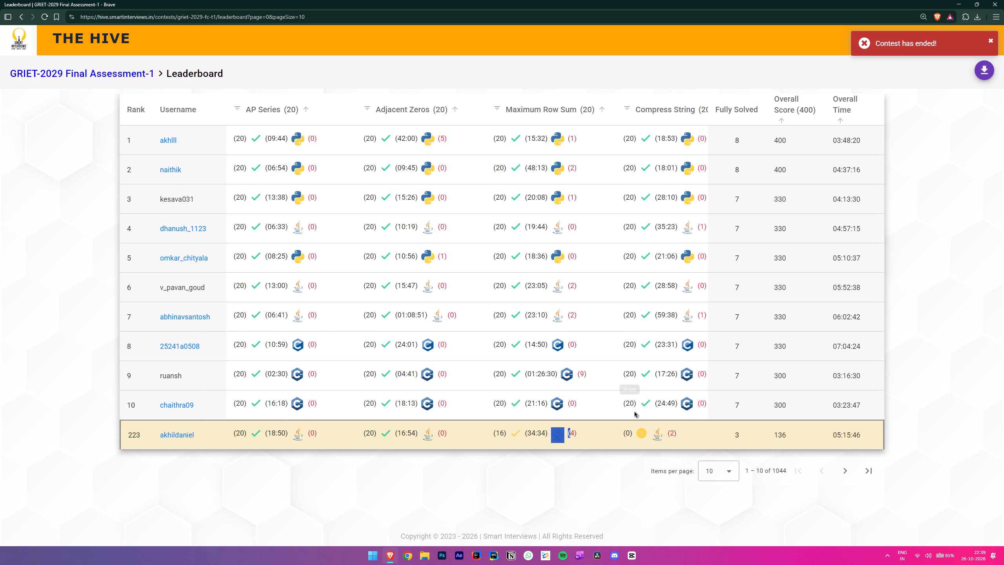
left_click(742, 117)
left_click(743, 112)
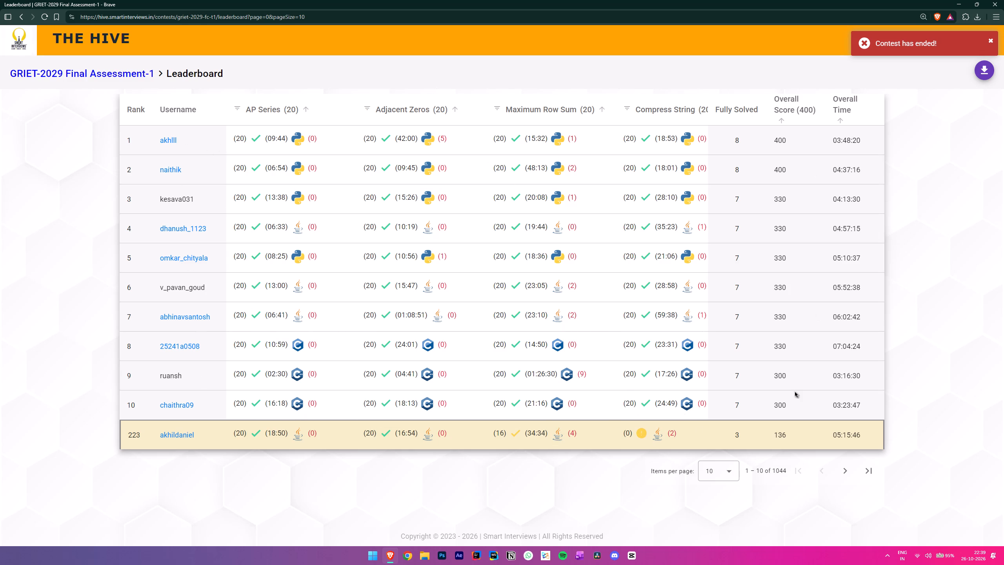
Examine the highlighted rank 223 entry's results under the AP Series, Adjacent Zeros, Maximum Row Sum and Compress String problem columns.
left_click(744, 441)
left_click(739, 438)
left_click(262, 441)
left_click_drag(451, 200, 448, 224)
double_click(273, 437)
left_click(274, 111)
double_click(417, 105)
left_click(524, 103)
left_click_drag(529, 104, 540, 105)
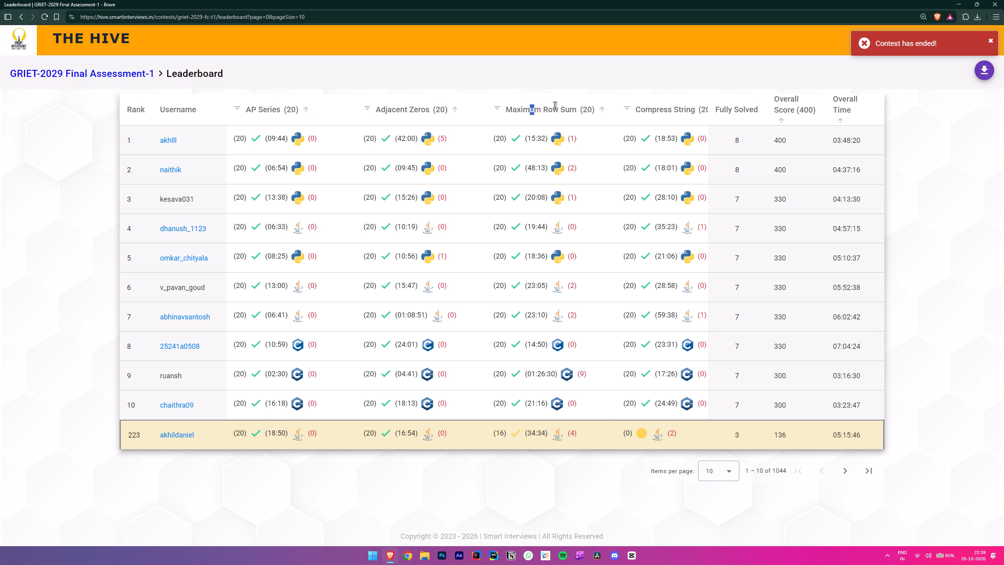
left_click(696, 111)
left_click_drag(617, 257, 560, 270)
left_click_drag(560, 270, 419, 291)
left_click(617, 349)
View the leaderboard page with ranks 11 to 20, and return to the first page.
left_click(847, 471)
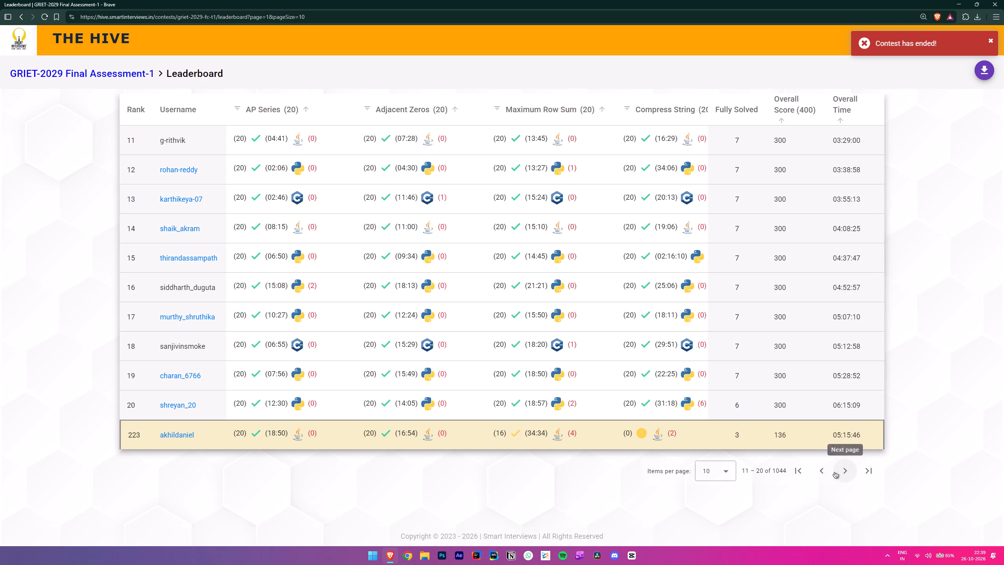
left_click(816, 471)
scroll(558, 298, "up", 9)
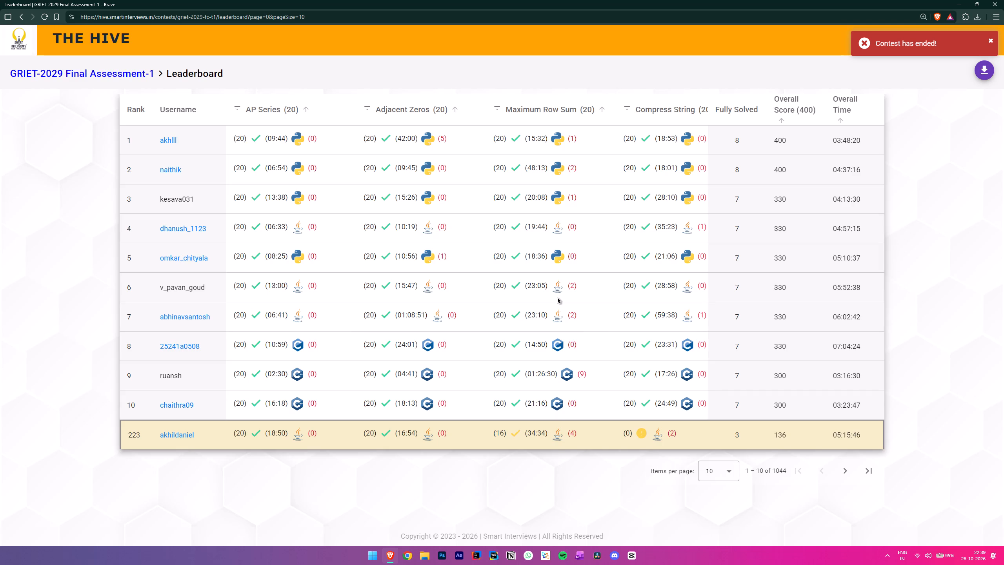